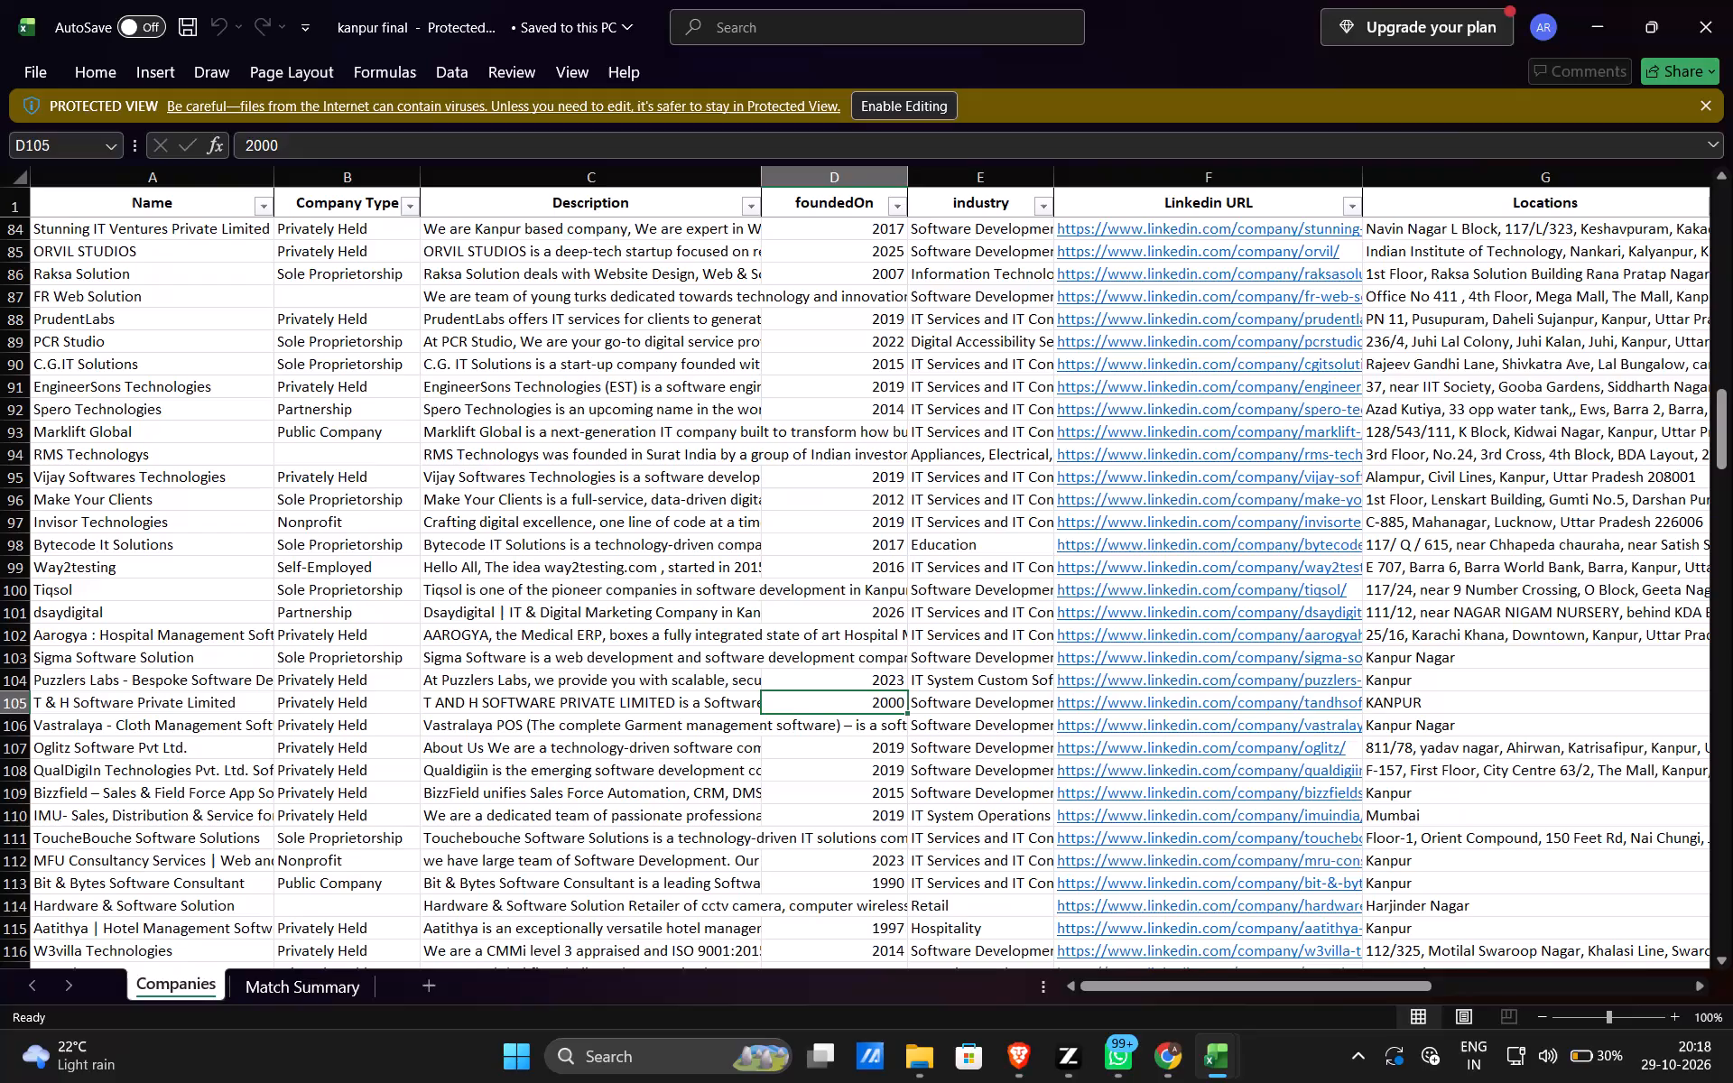
Copy the entire Name column from the Companies sheet of the kanpur final workbook.
triple_click(167, 186)
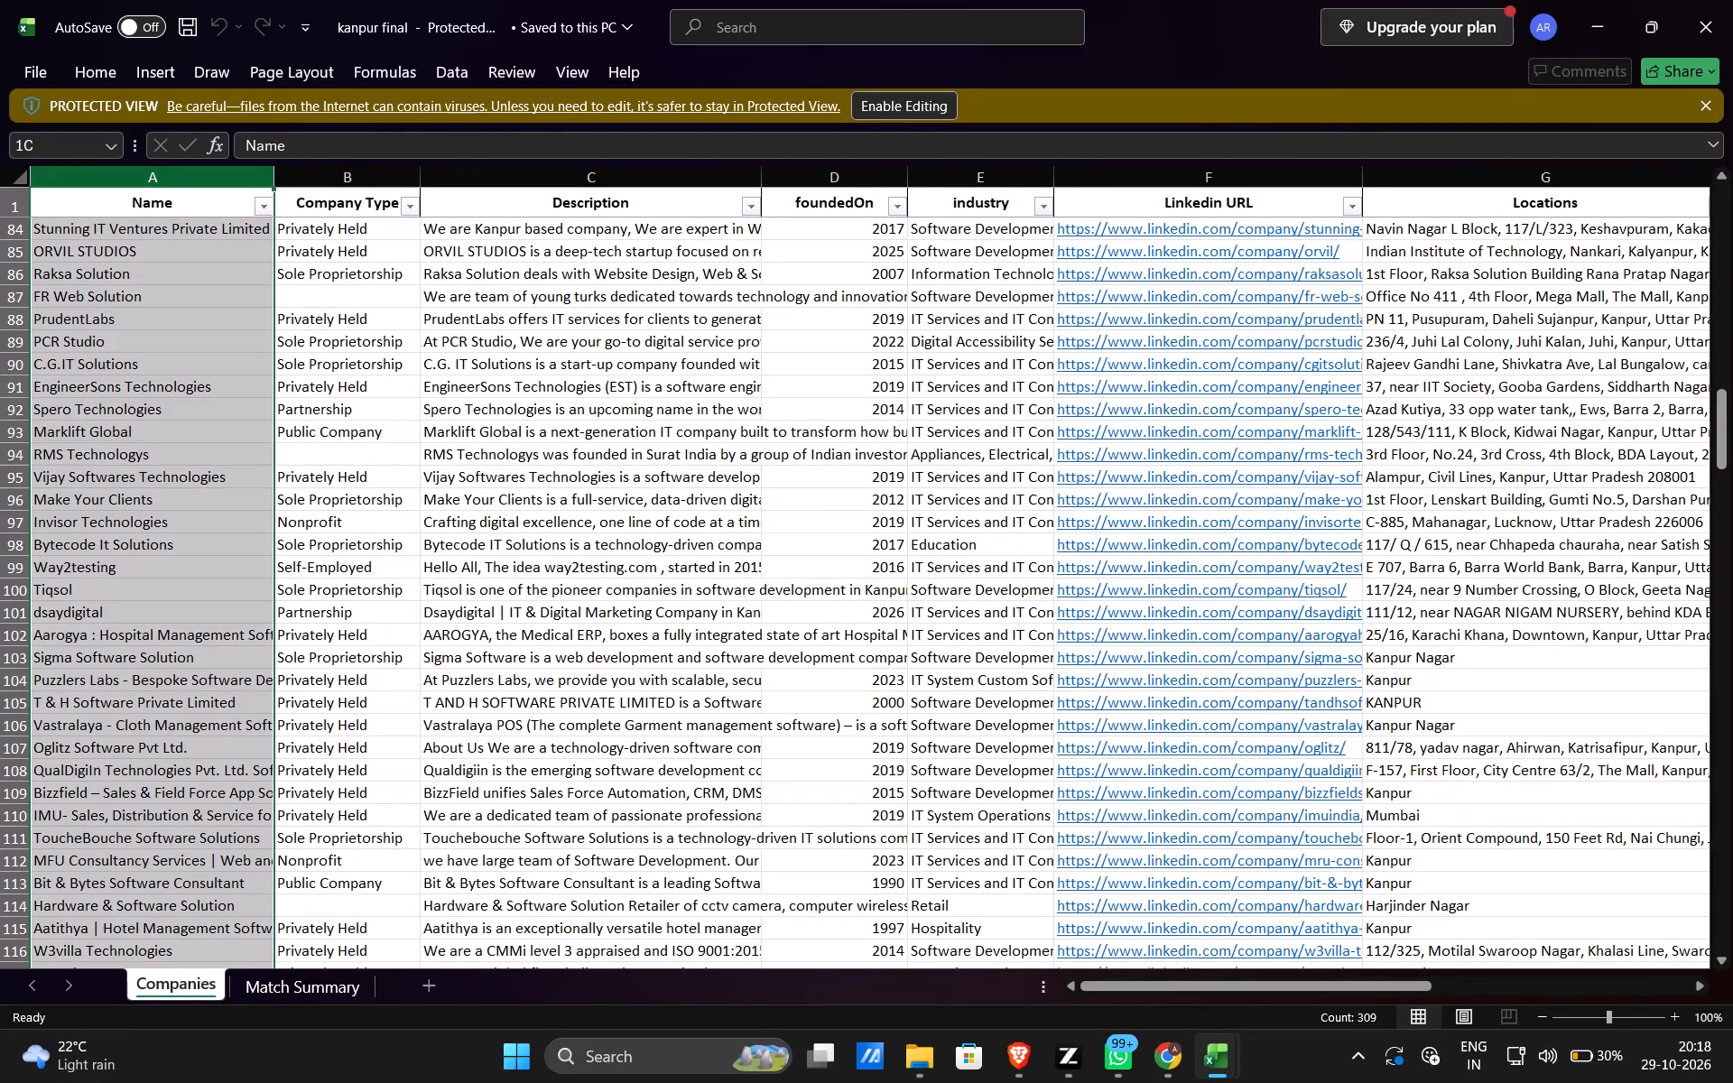
left_click(167, 186)
key("ctrl+c")
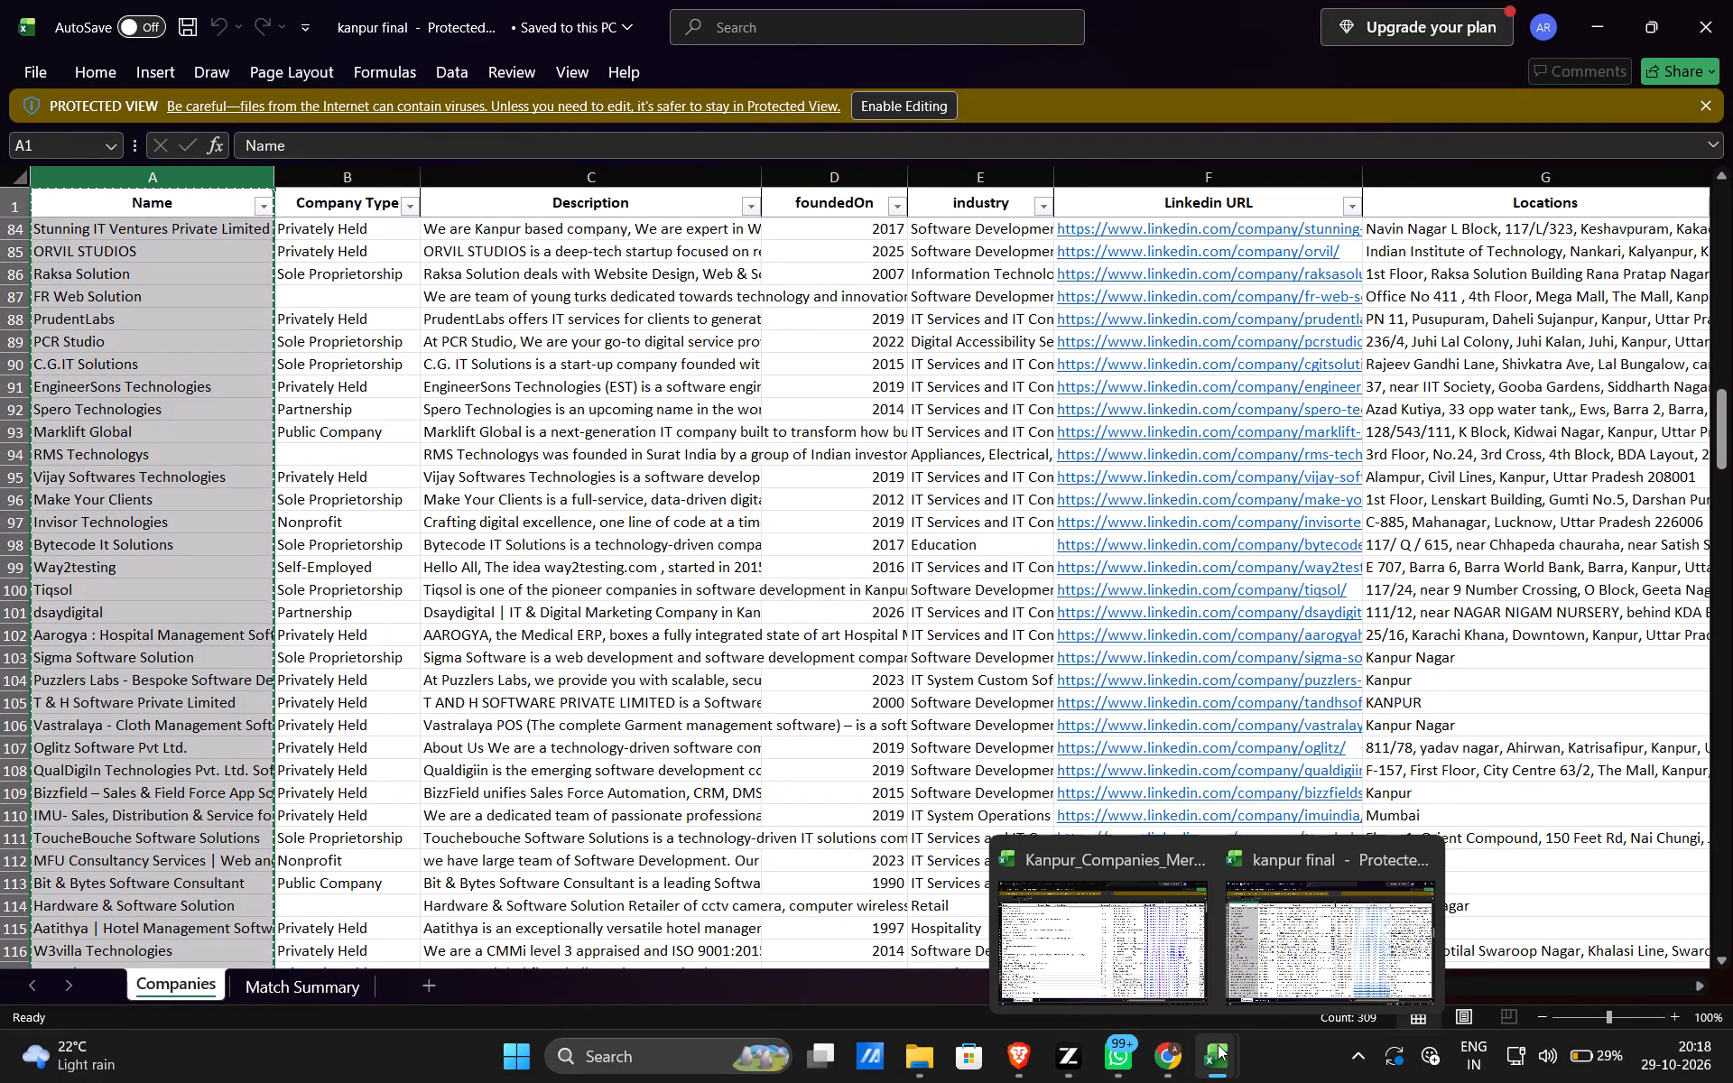
Switch to the Kanpur_Companies_Merged_Cleaned workbook, enable editing and dismiss the file repair report.
left_click(1110, 960)
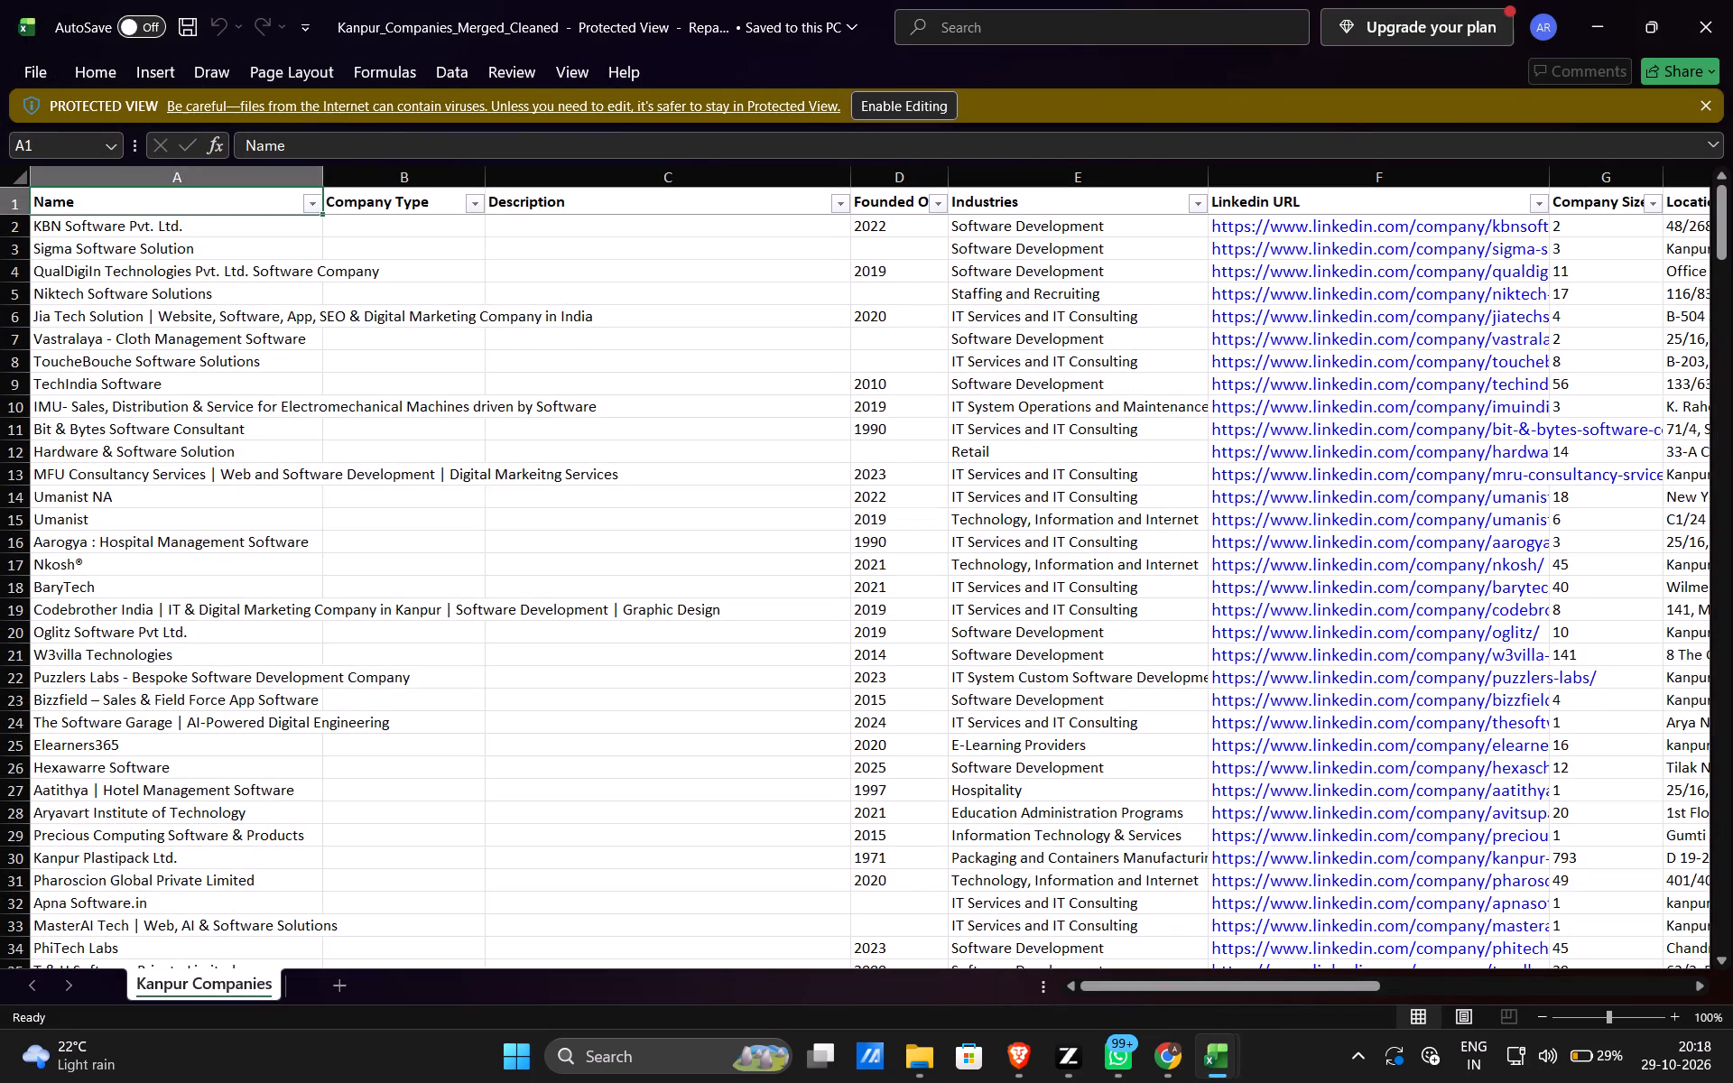
triple_click(354, 175)
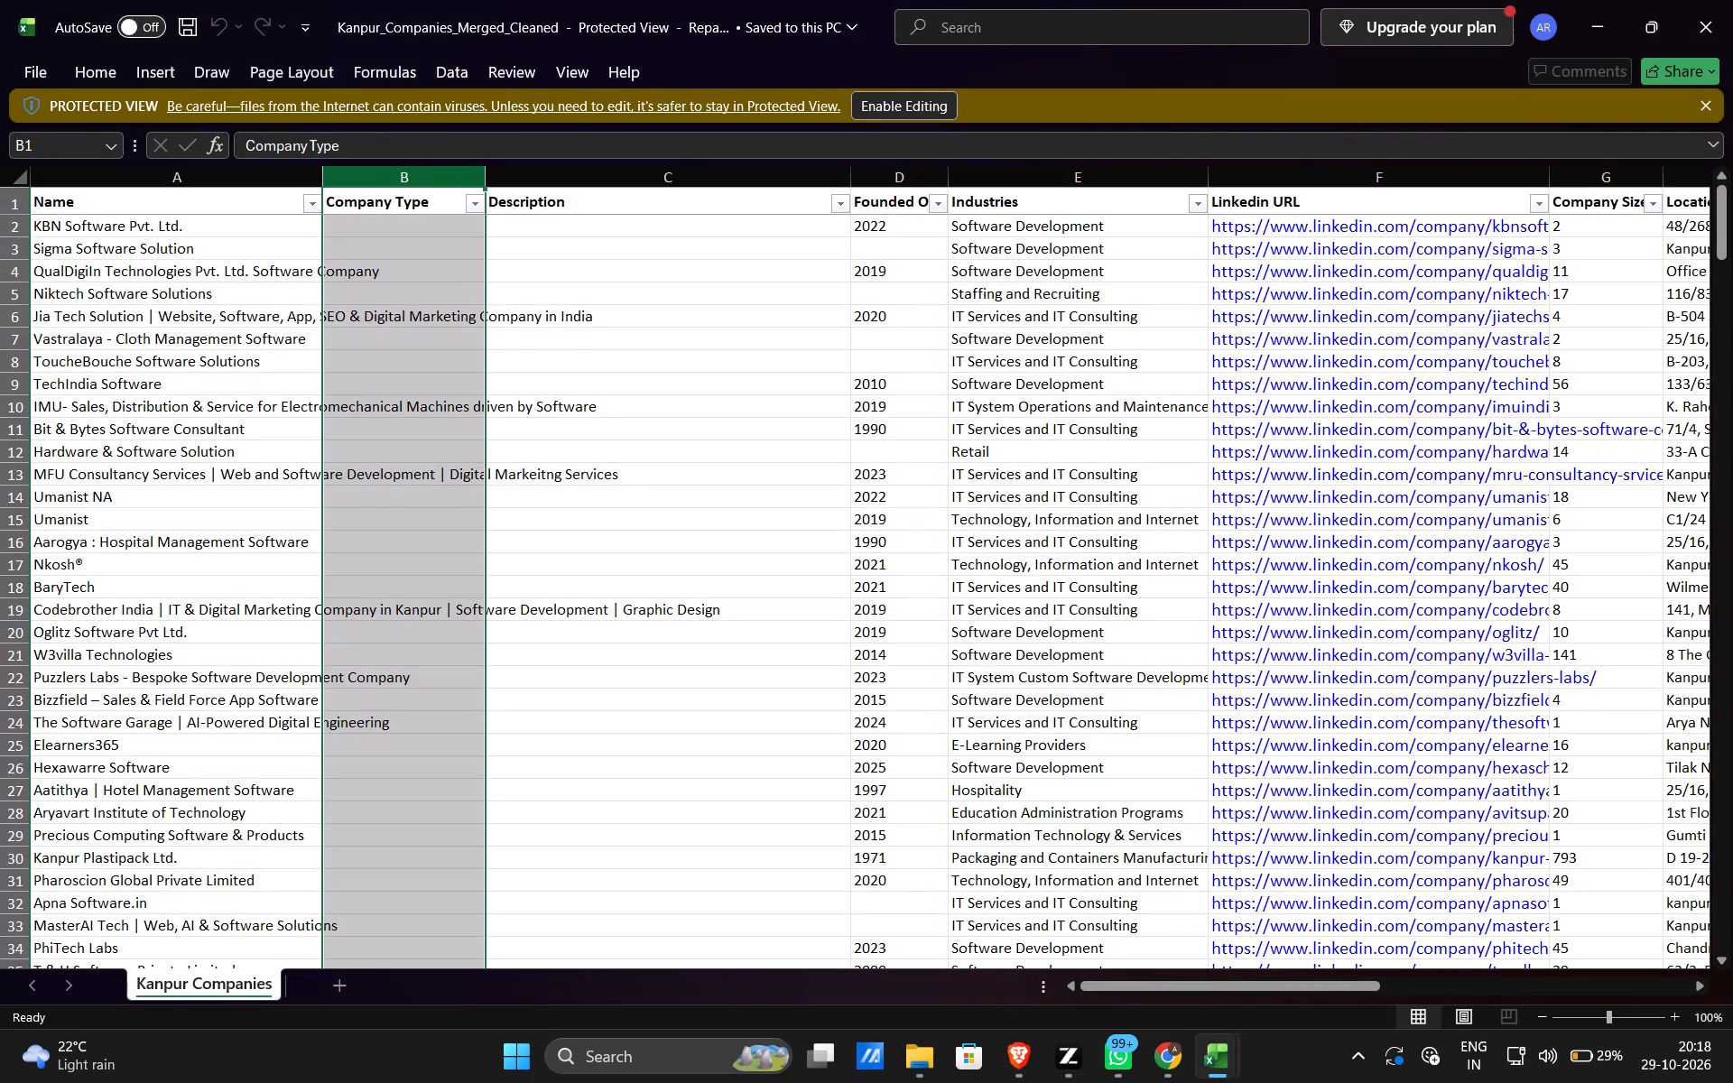
left_click(893, 110)
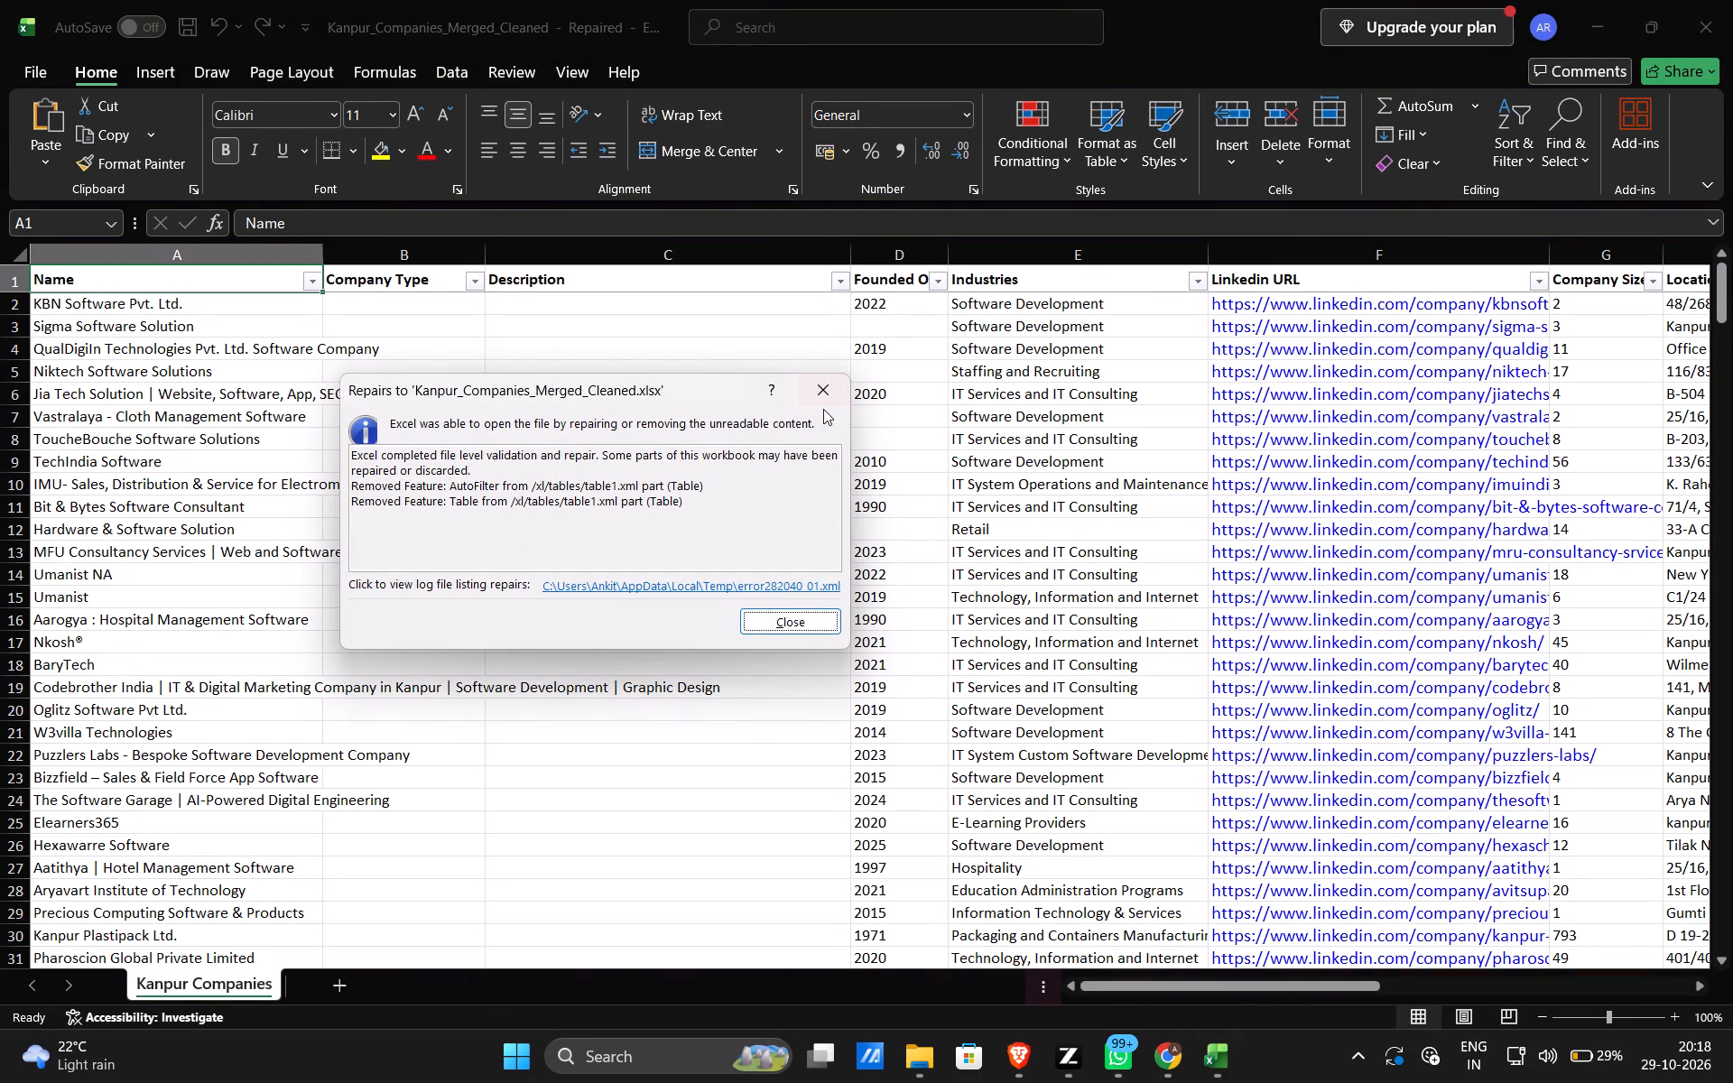
left_click(823, 390)
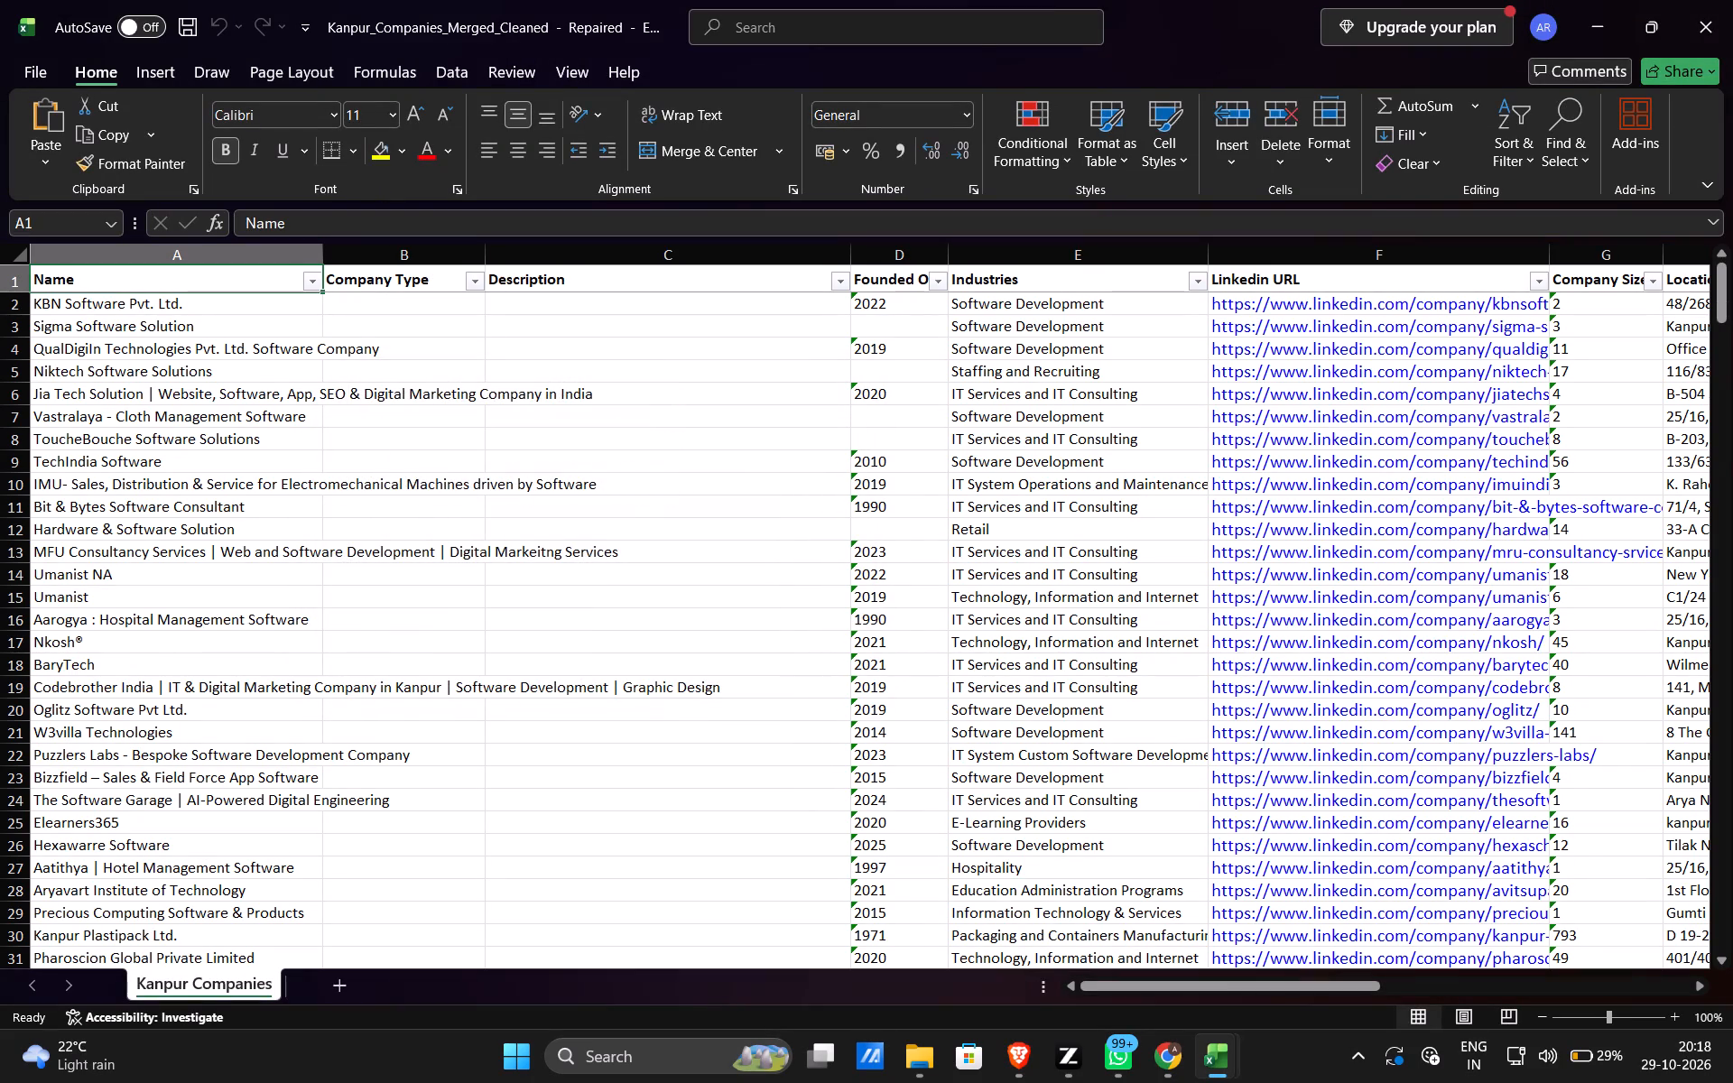
Insert a new column before Company Type and paste the copied Name column into it, accepting the size mismatch.
triple_click(370, 261)
left_click(370, 261)
right_click(370, 261)
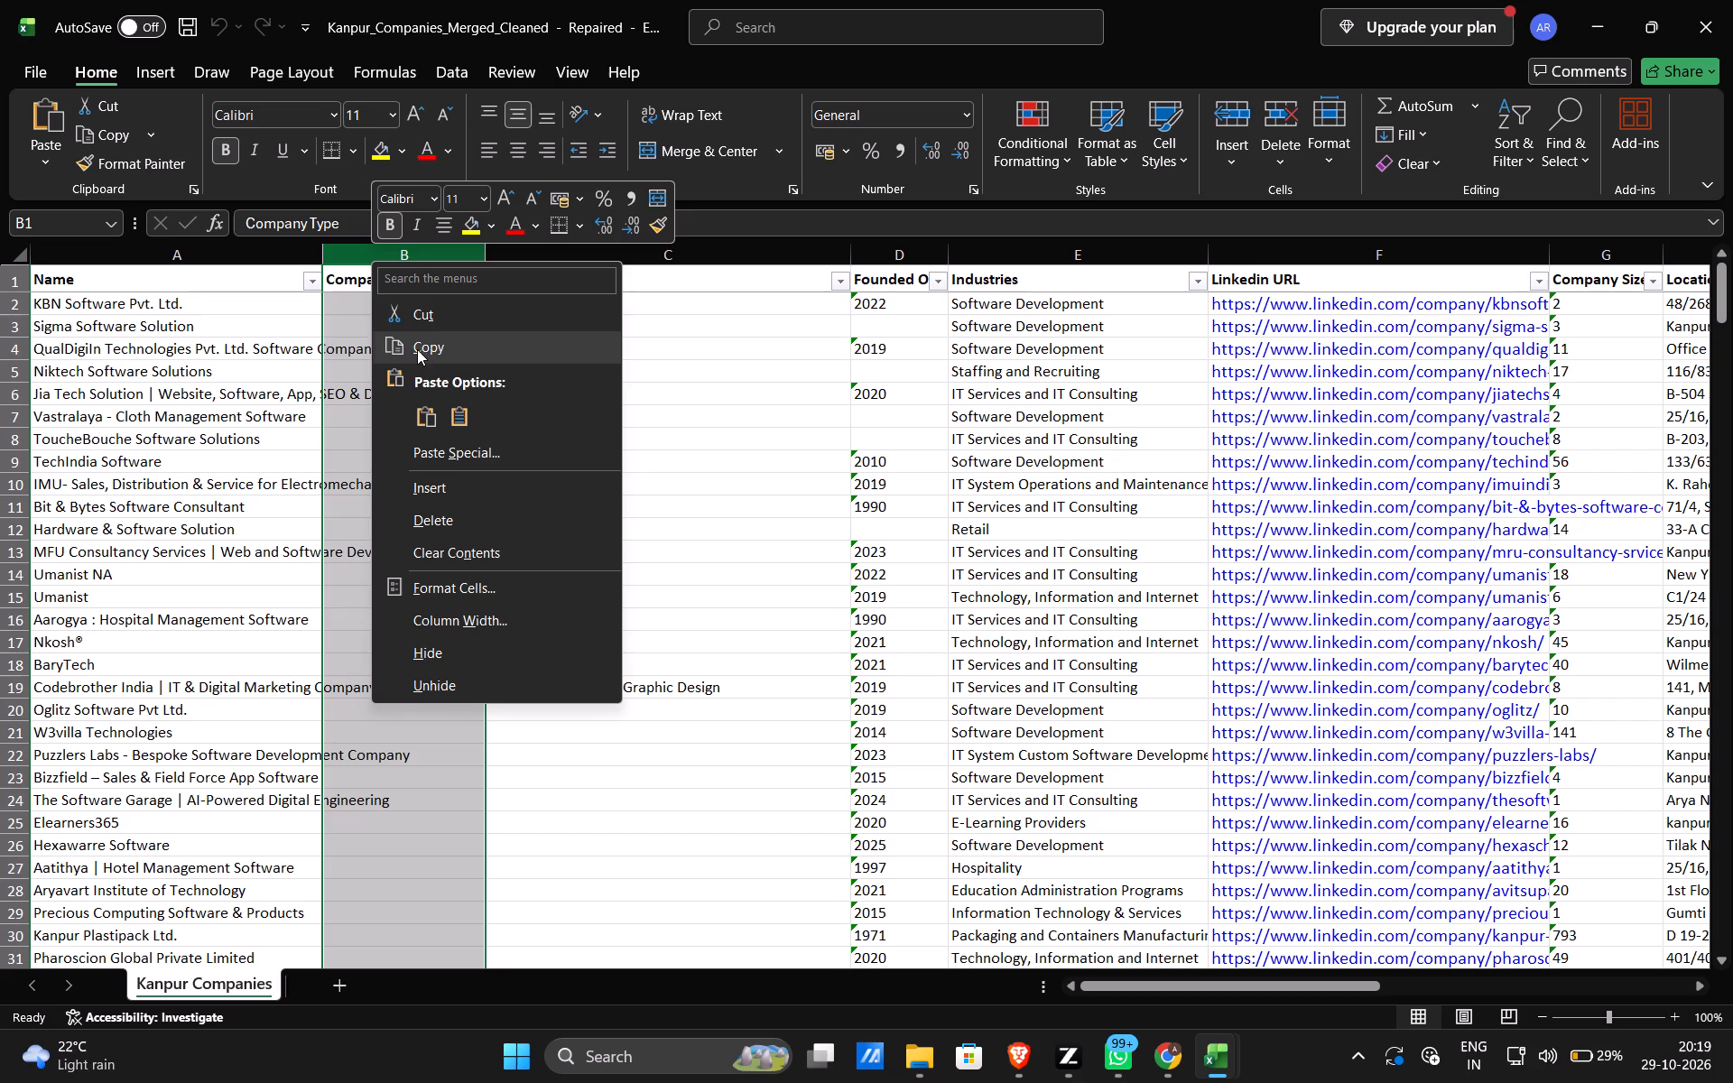
left_click(448, 483)
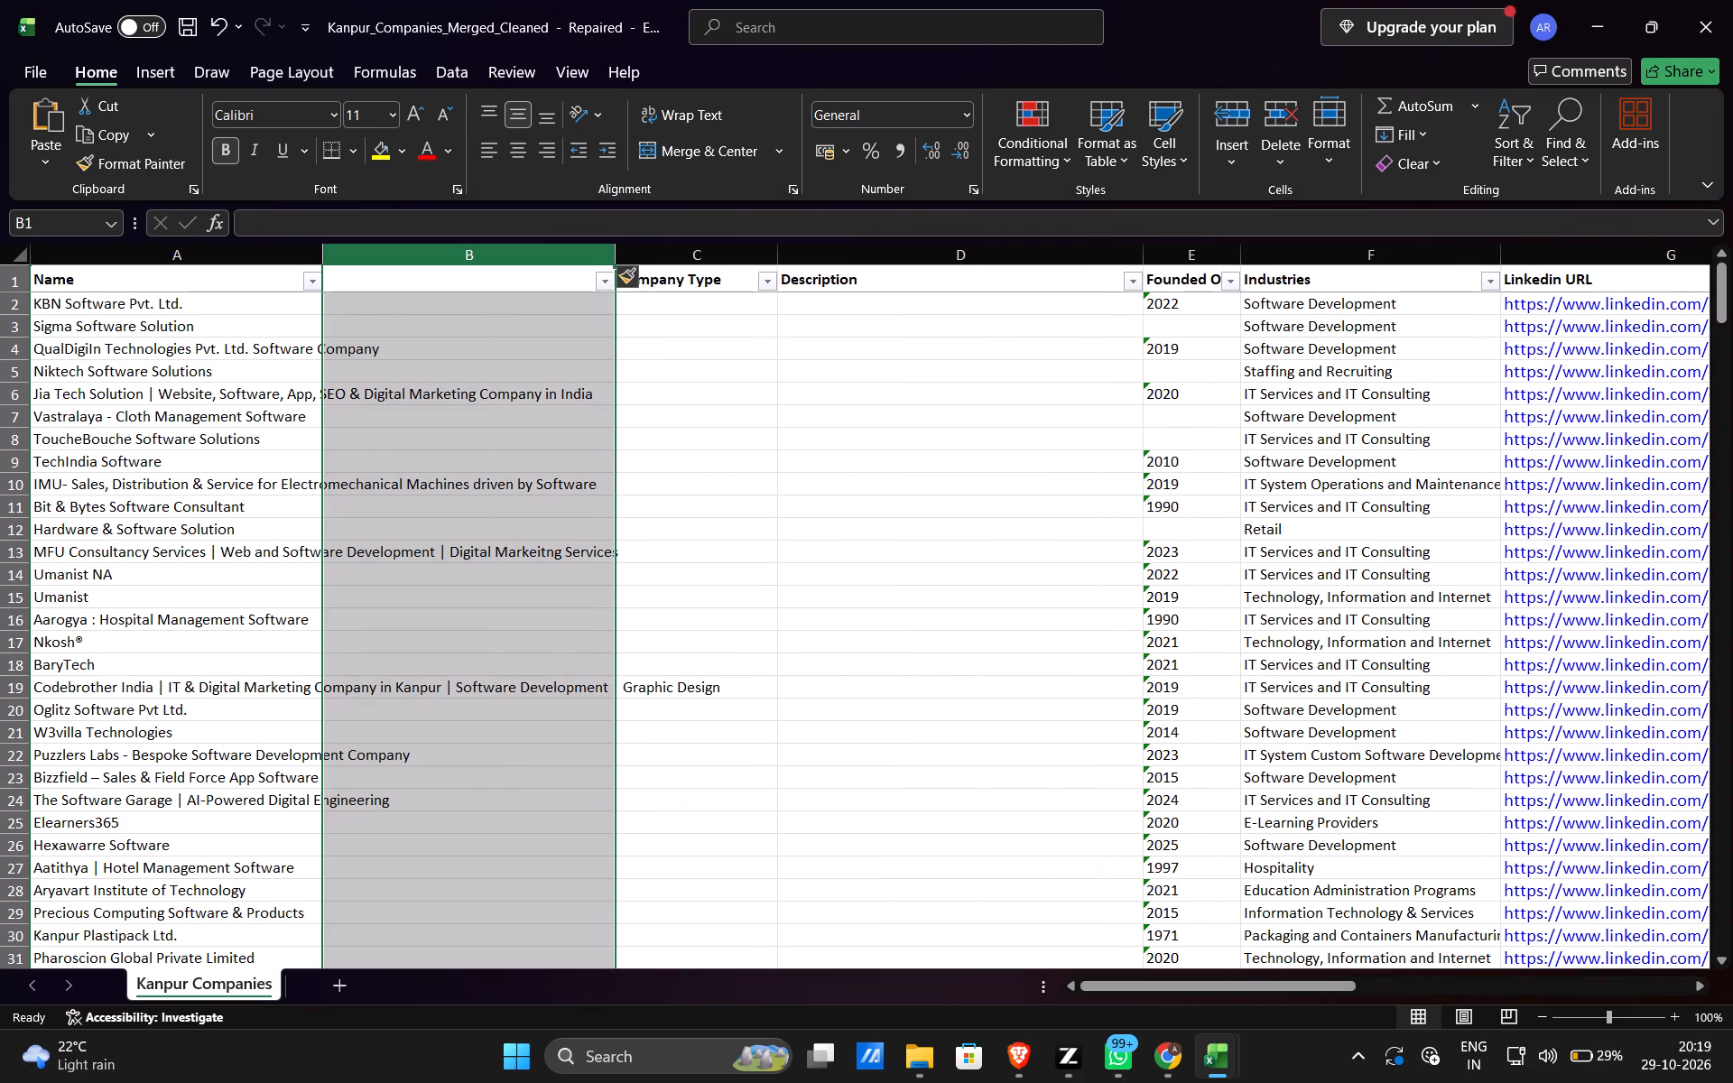
key("ctrl+v")
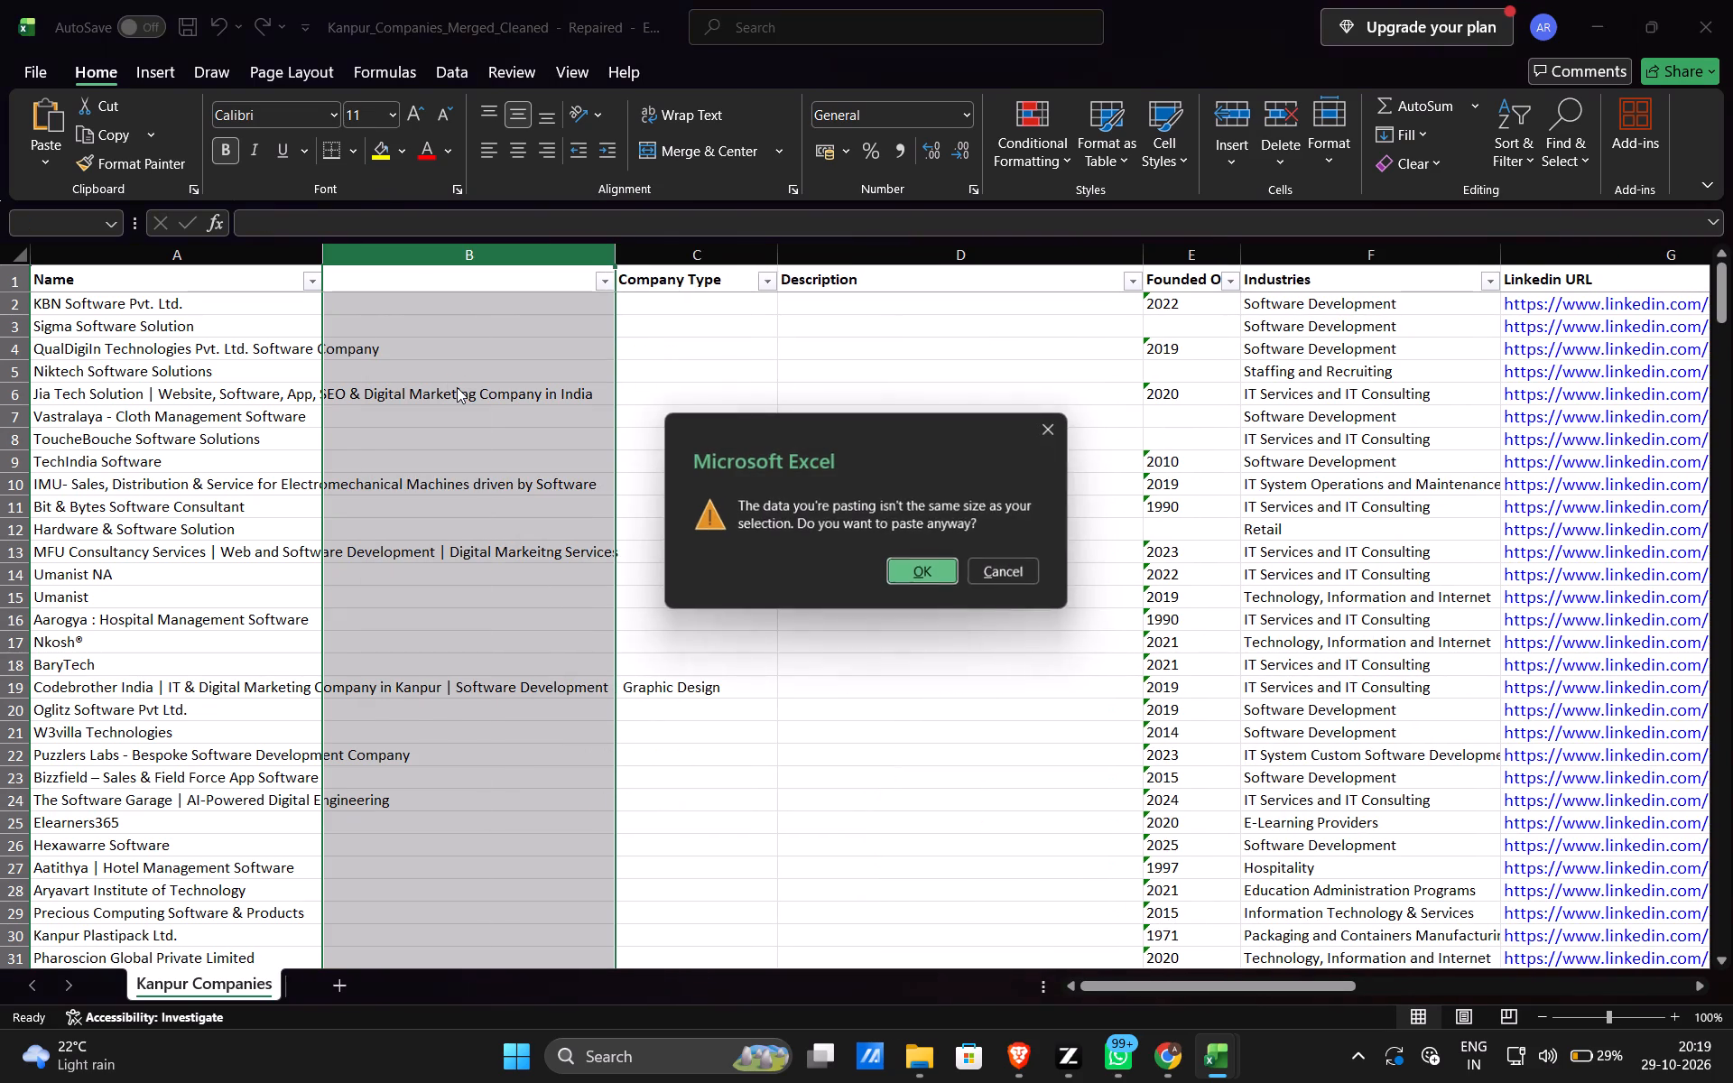
left_click(917, 566)
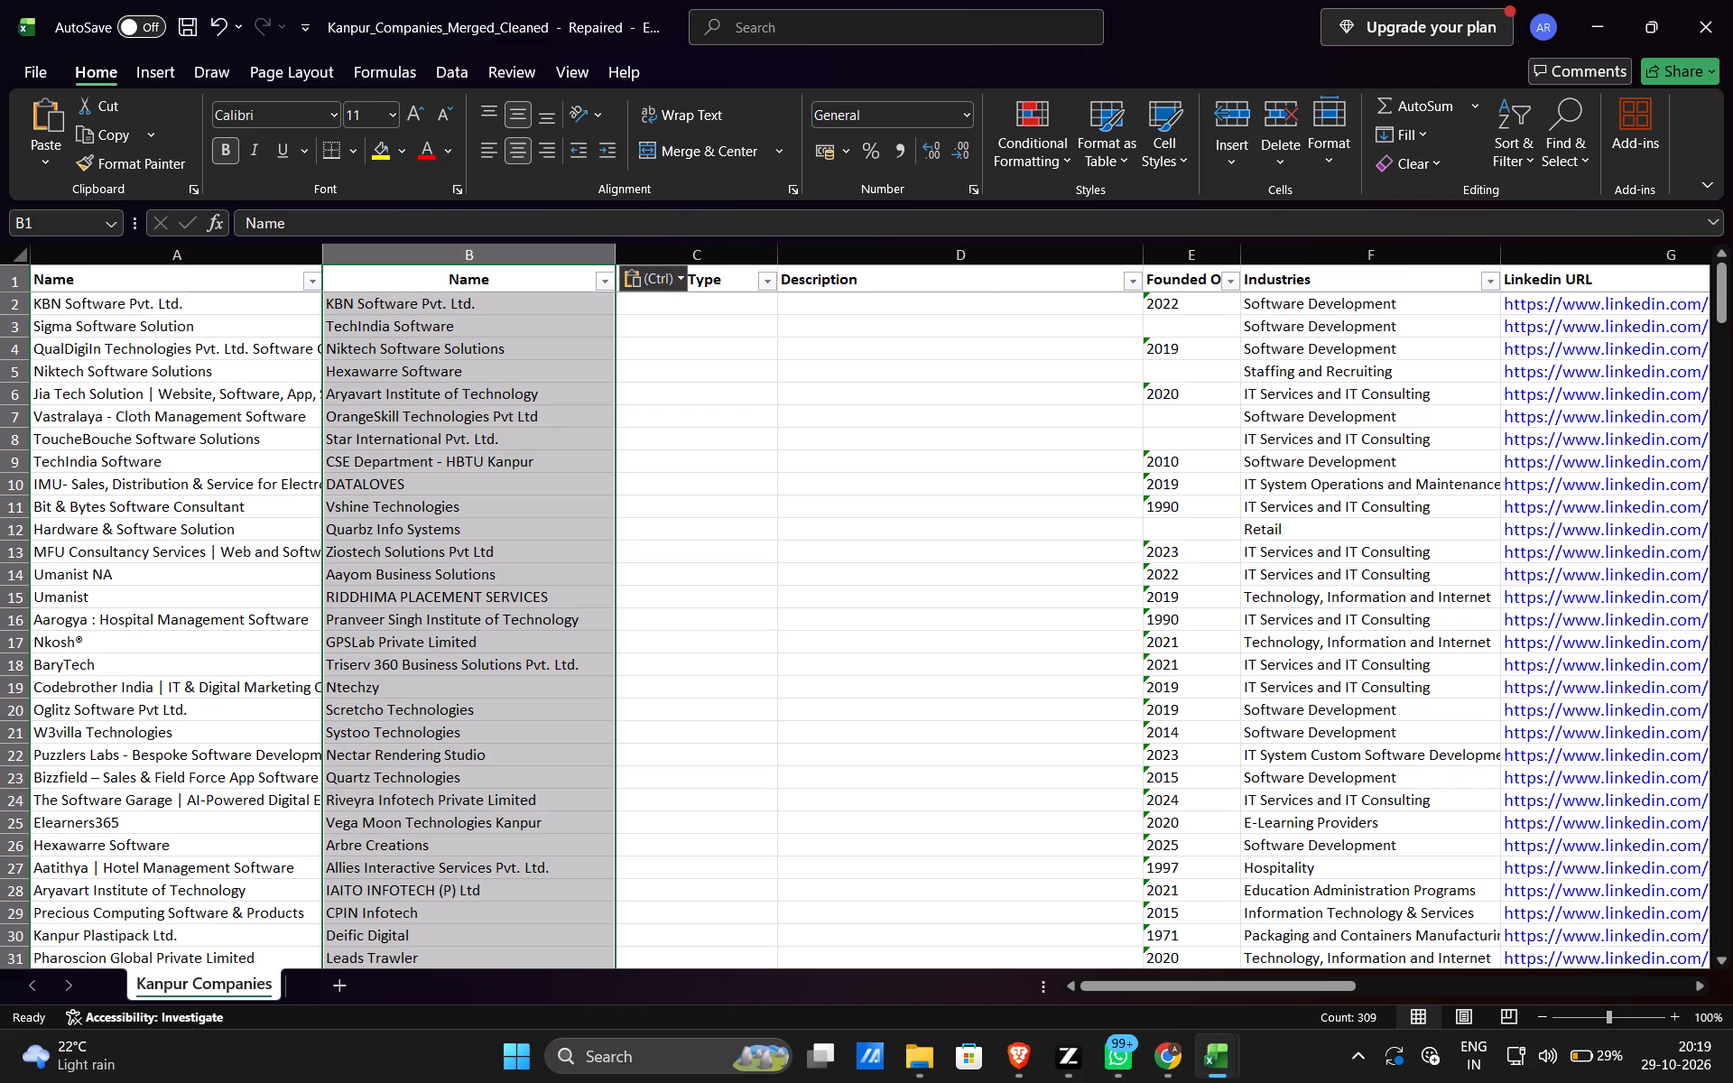
Highlight duplicate values across Name columns A and B with Light Red Fill with Dark Red Text.
left_click_drag(165, 261, 344, 288)
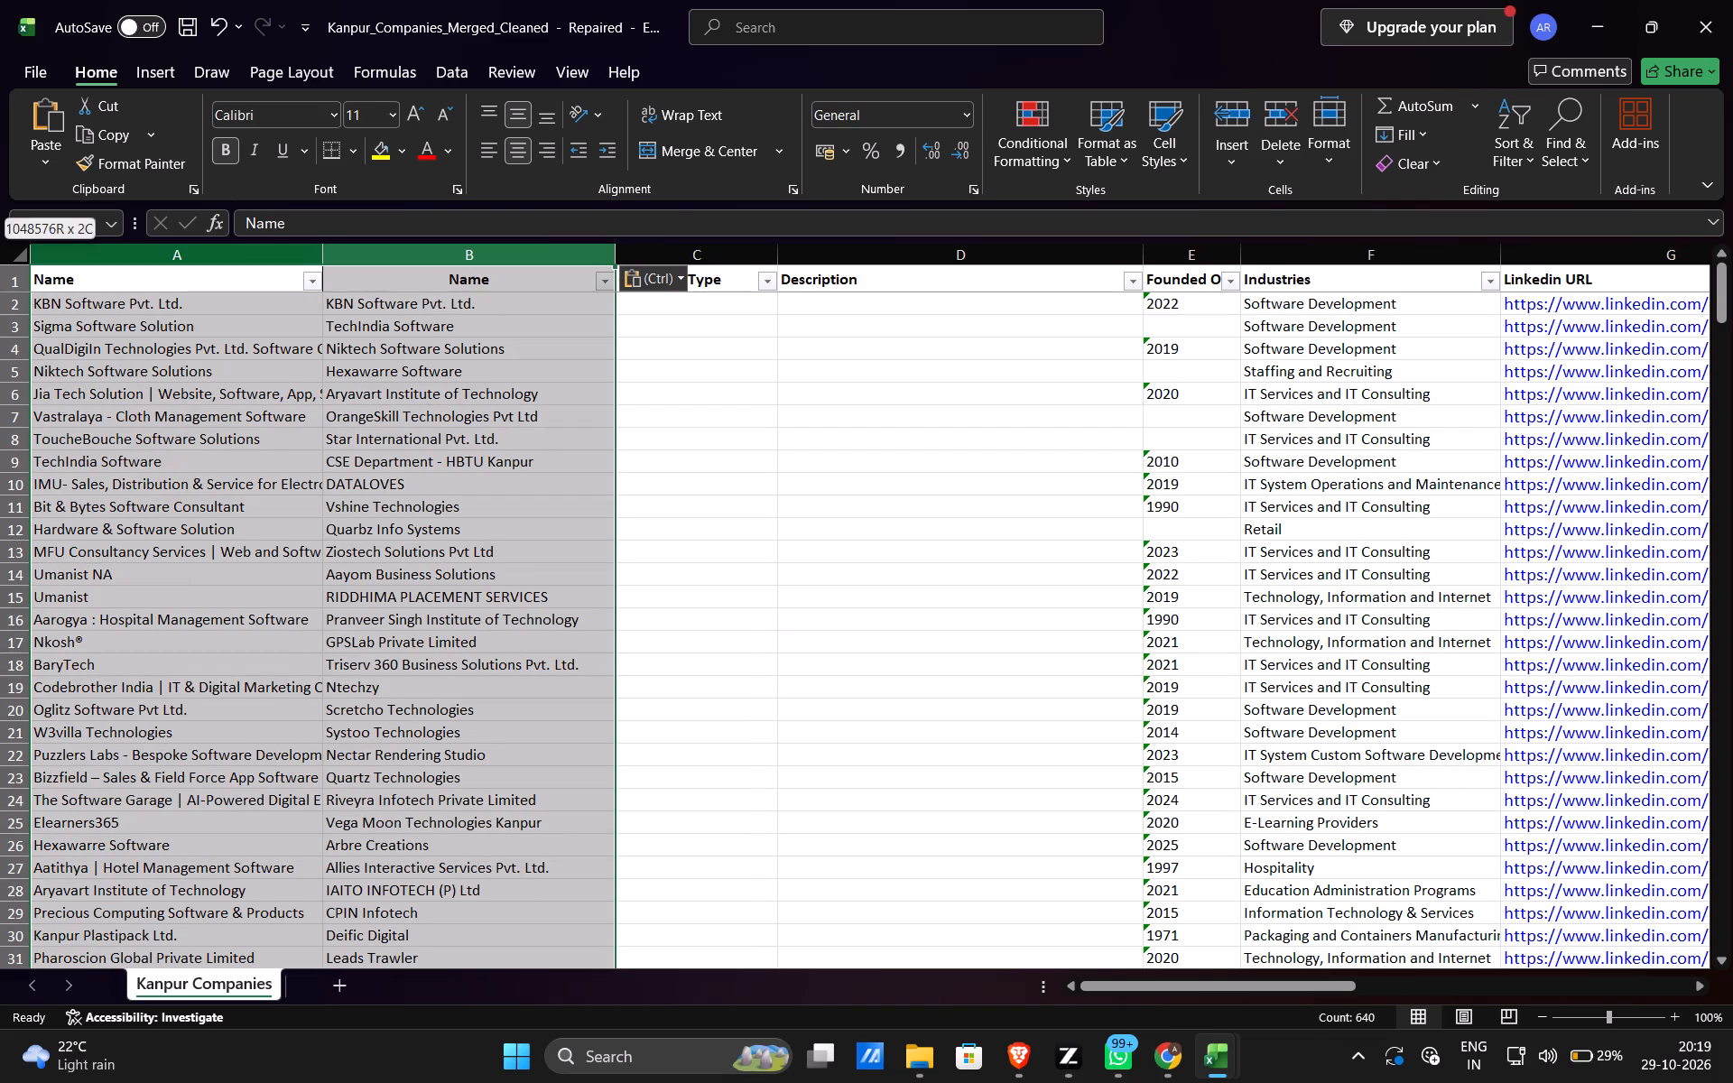
left_click_drag(344, 288, 366, 289)
right_click(366, 289)
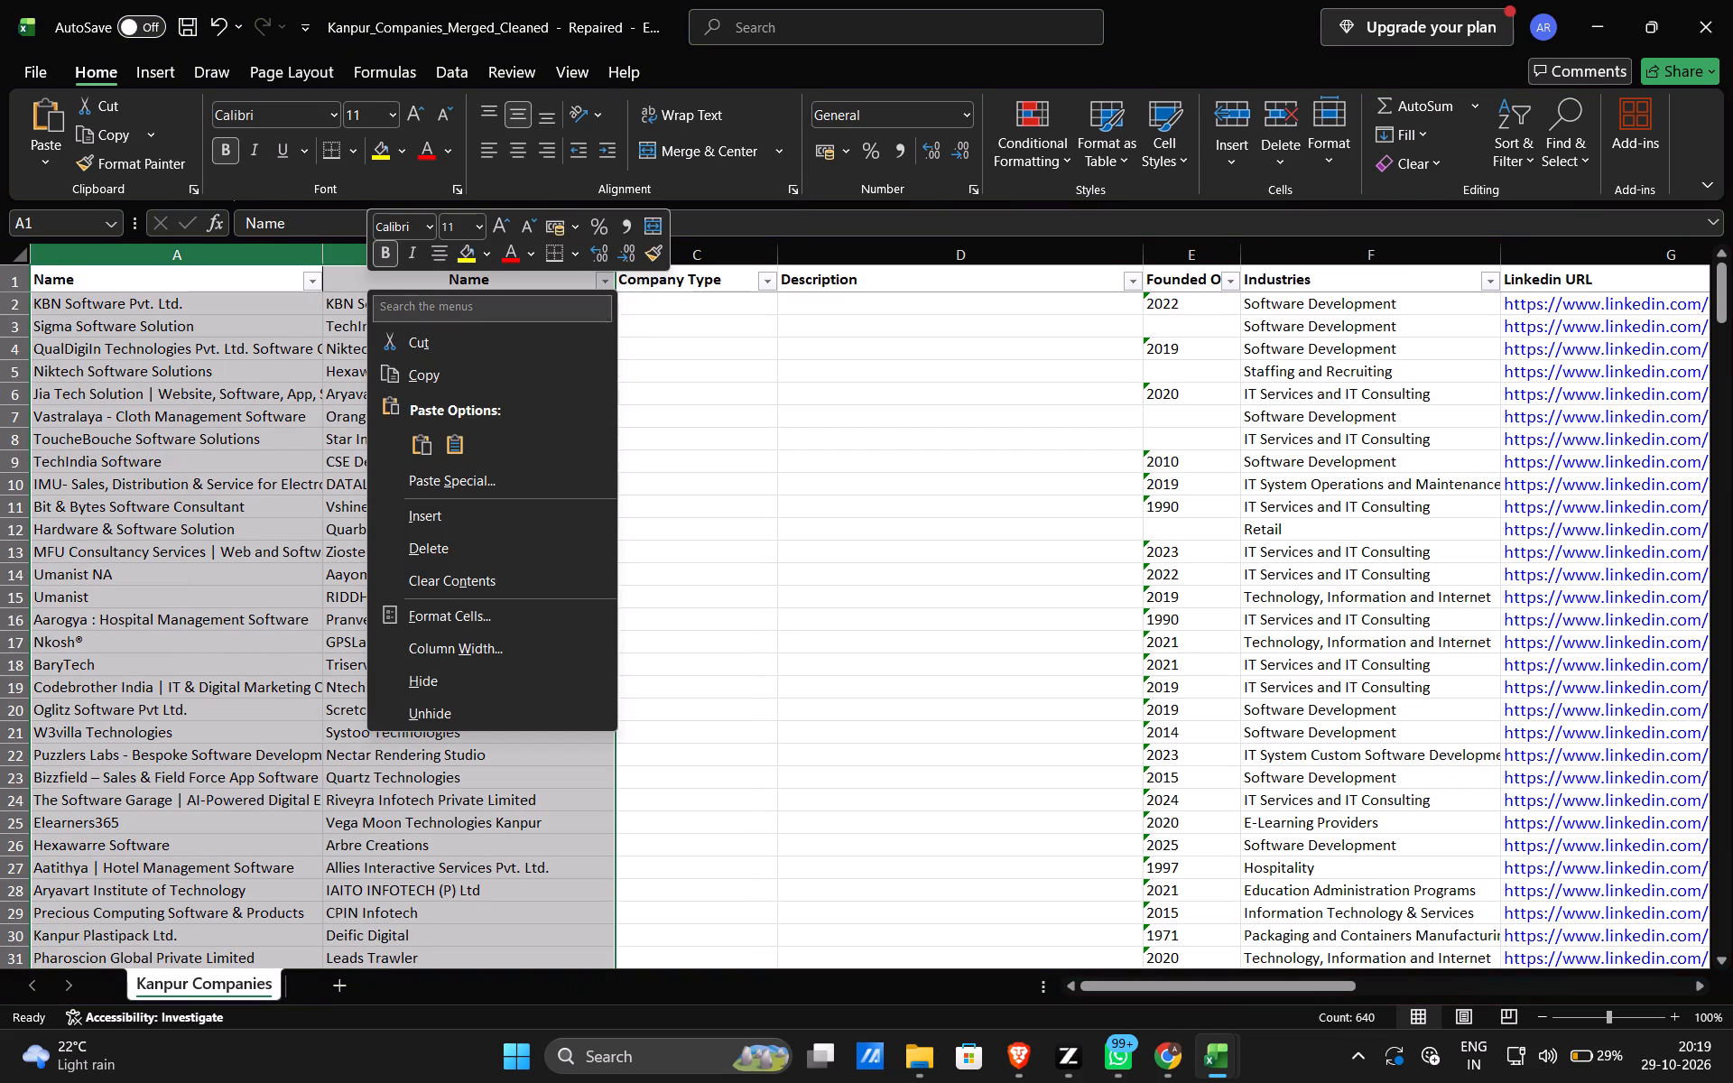
left_click(467, 313)
type("dupl")
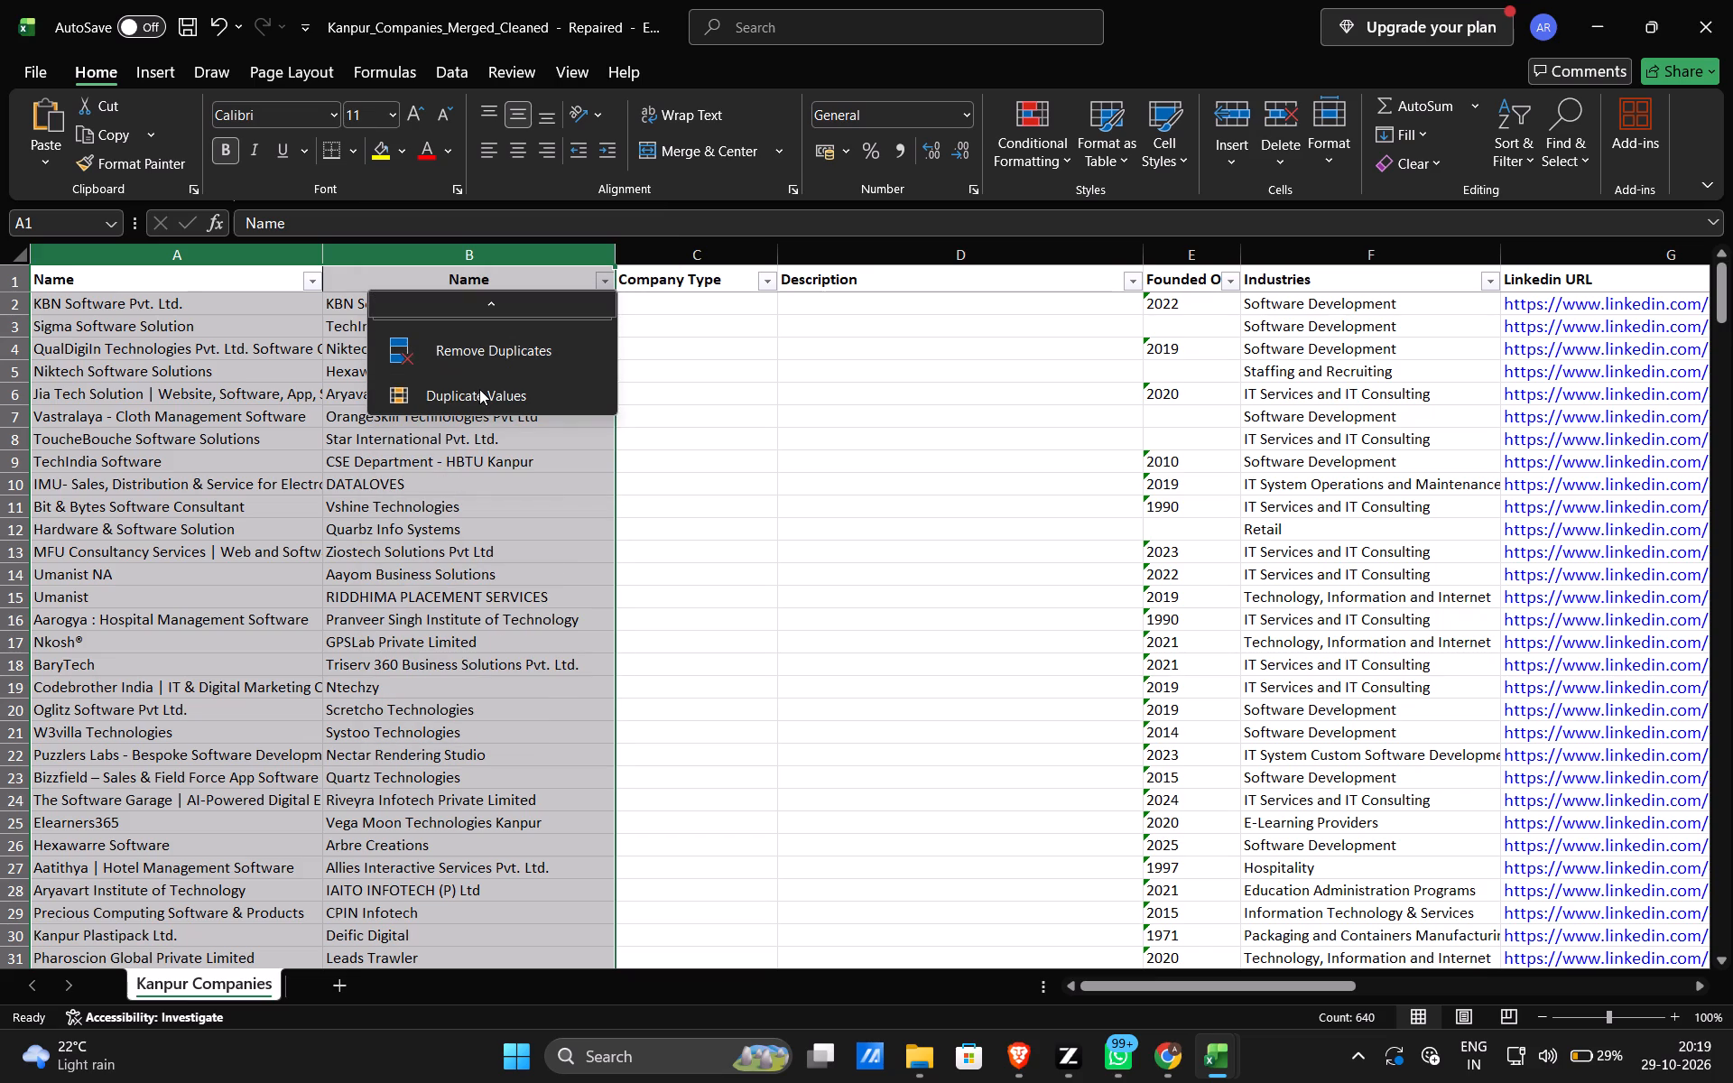
left_click(470, 389)
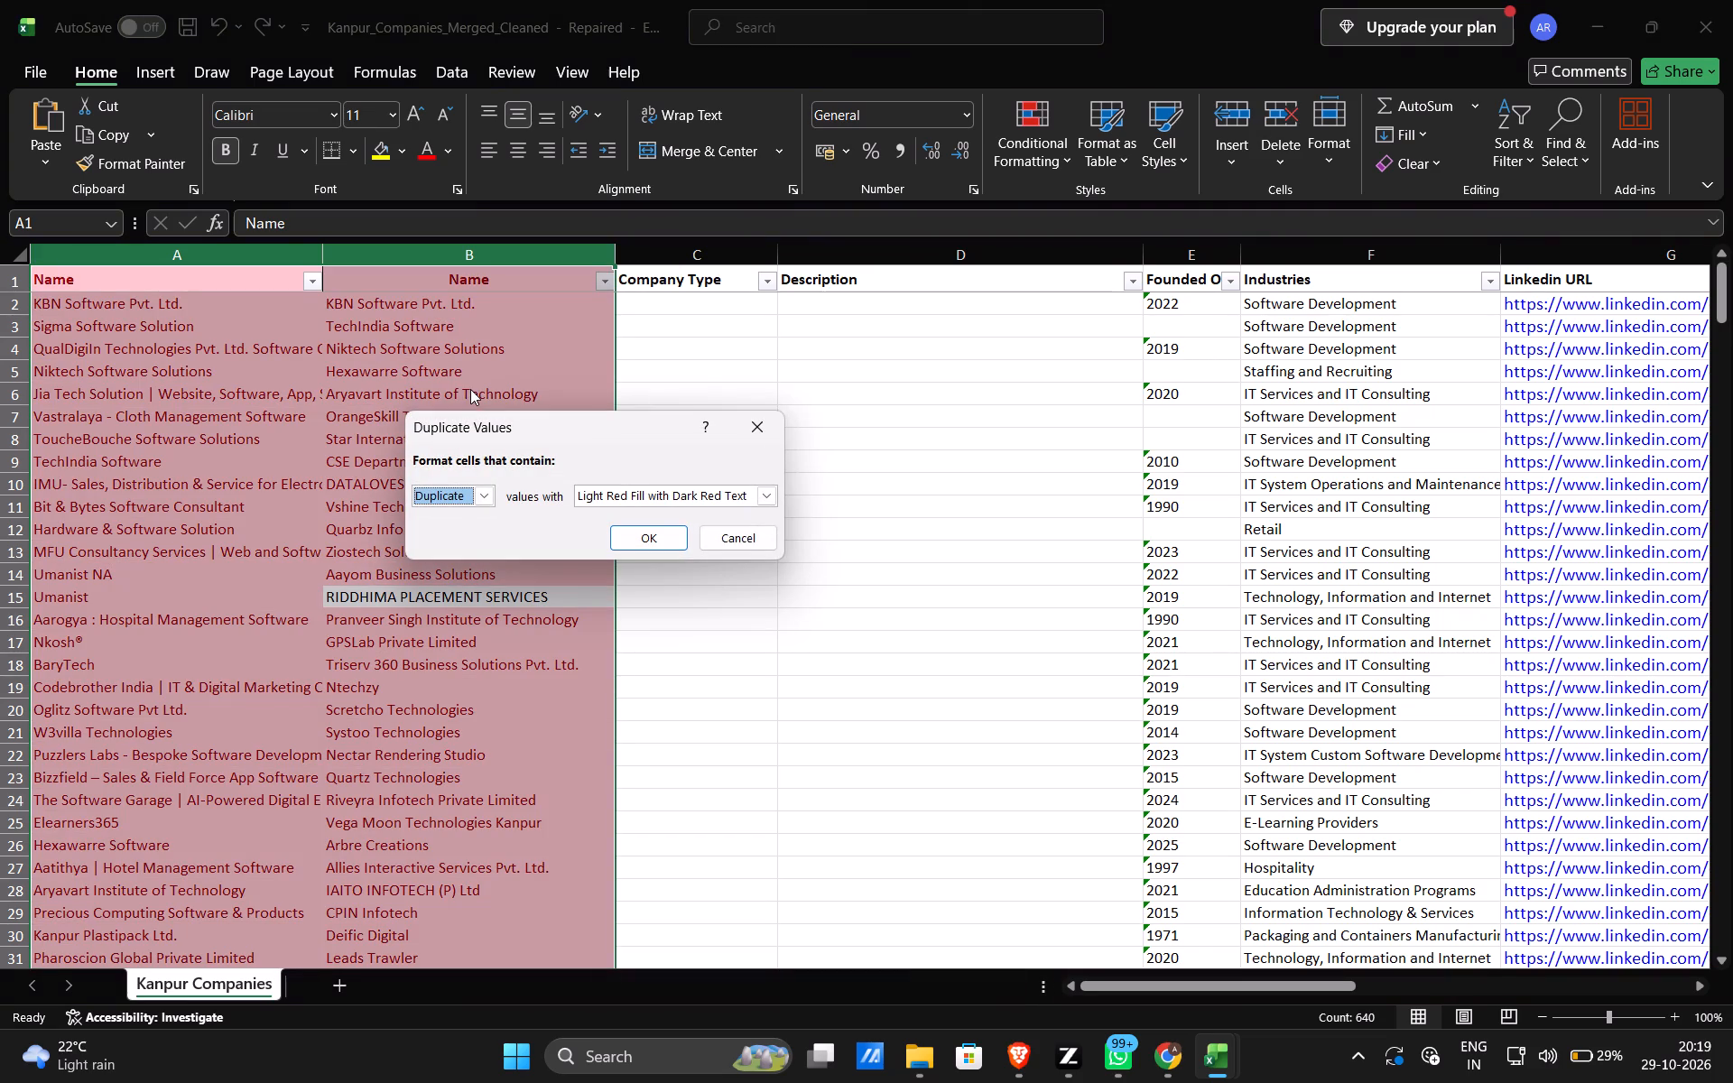
left_click(653, 539)
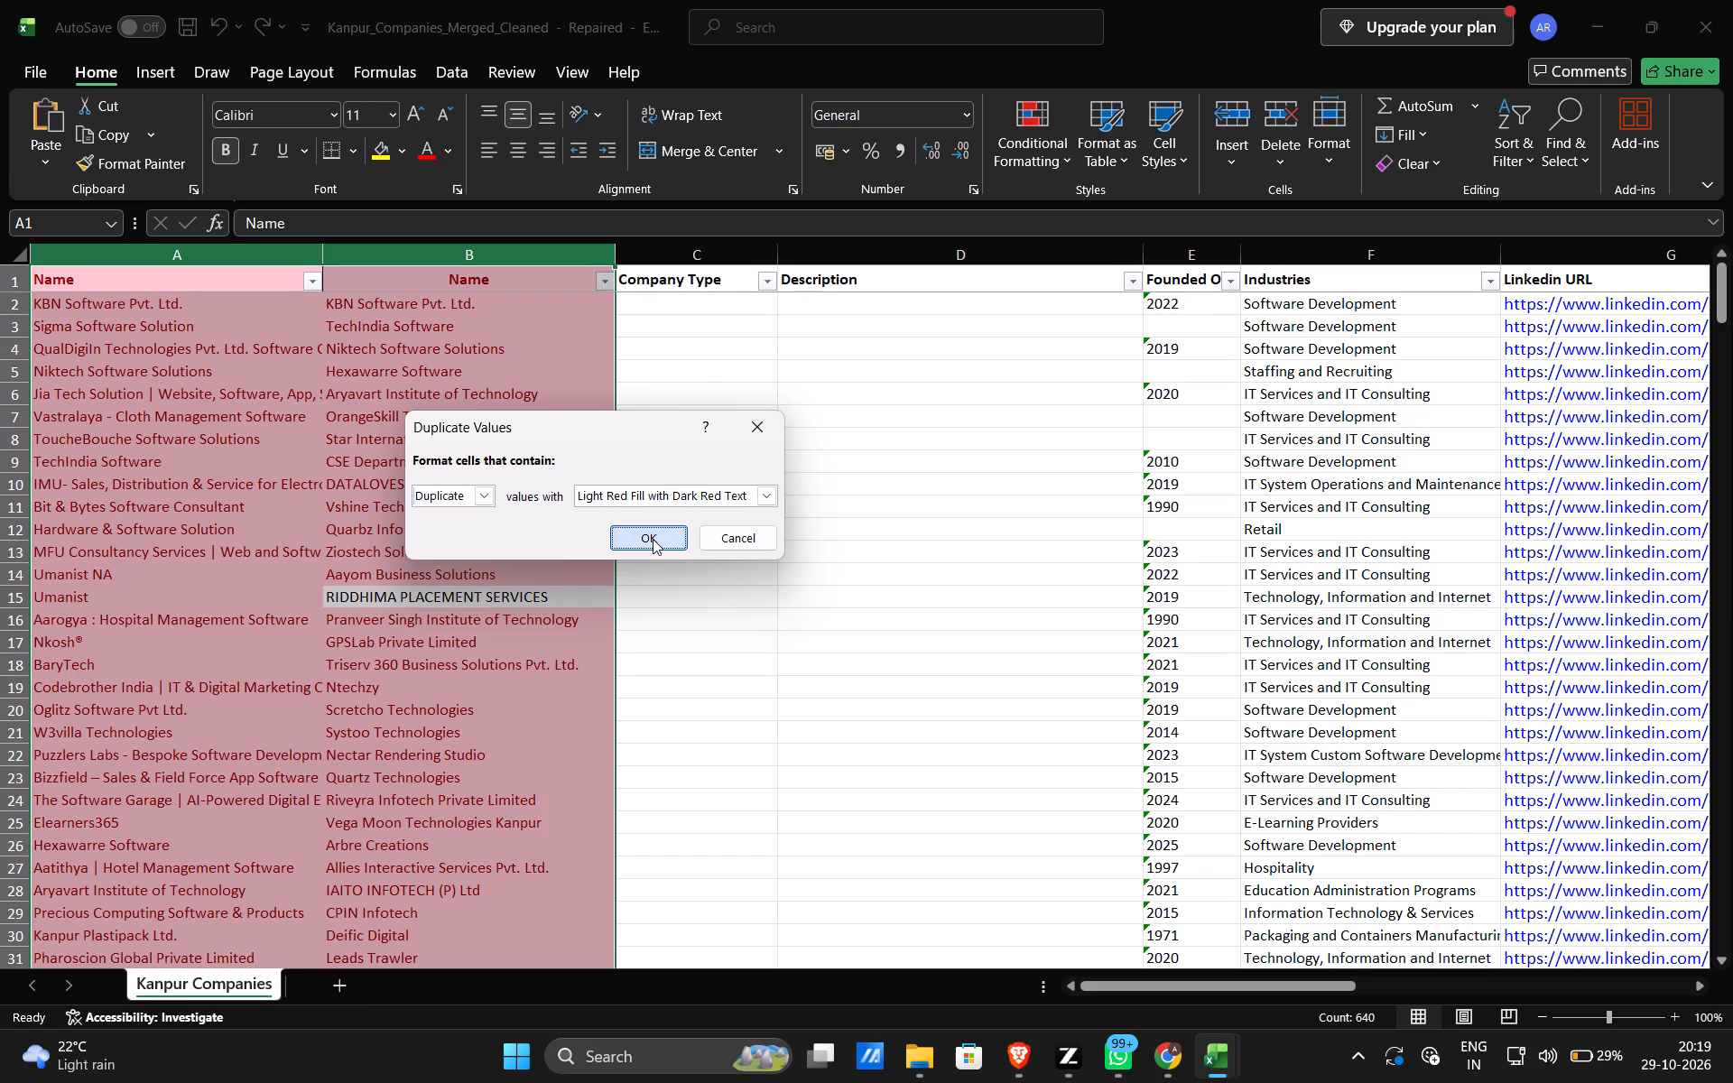
Examine both Name columns down to the end of the list, comparing highlighted and unhighlighted company names.
scroll(505, 677, "down", 10)
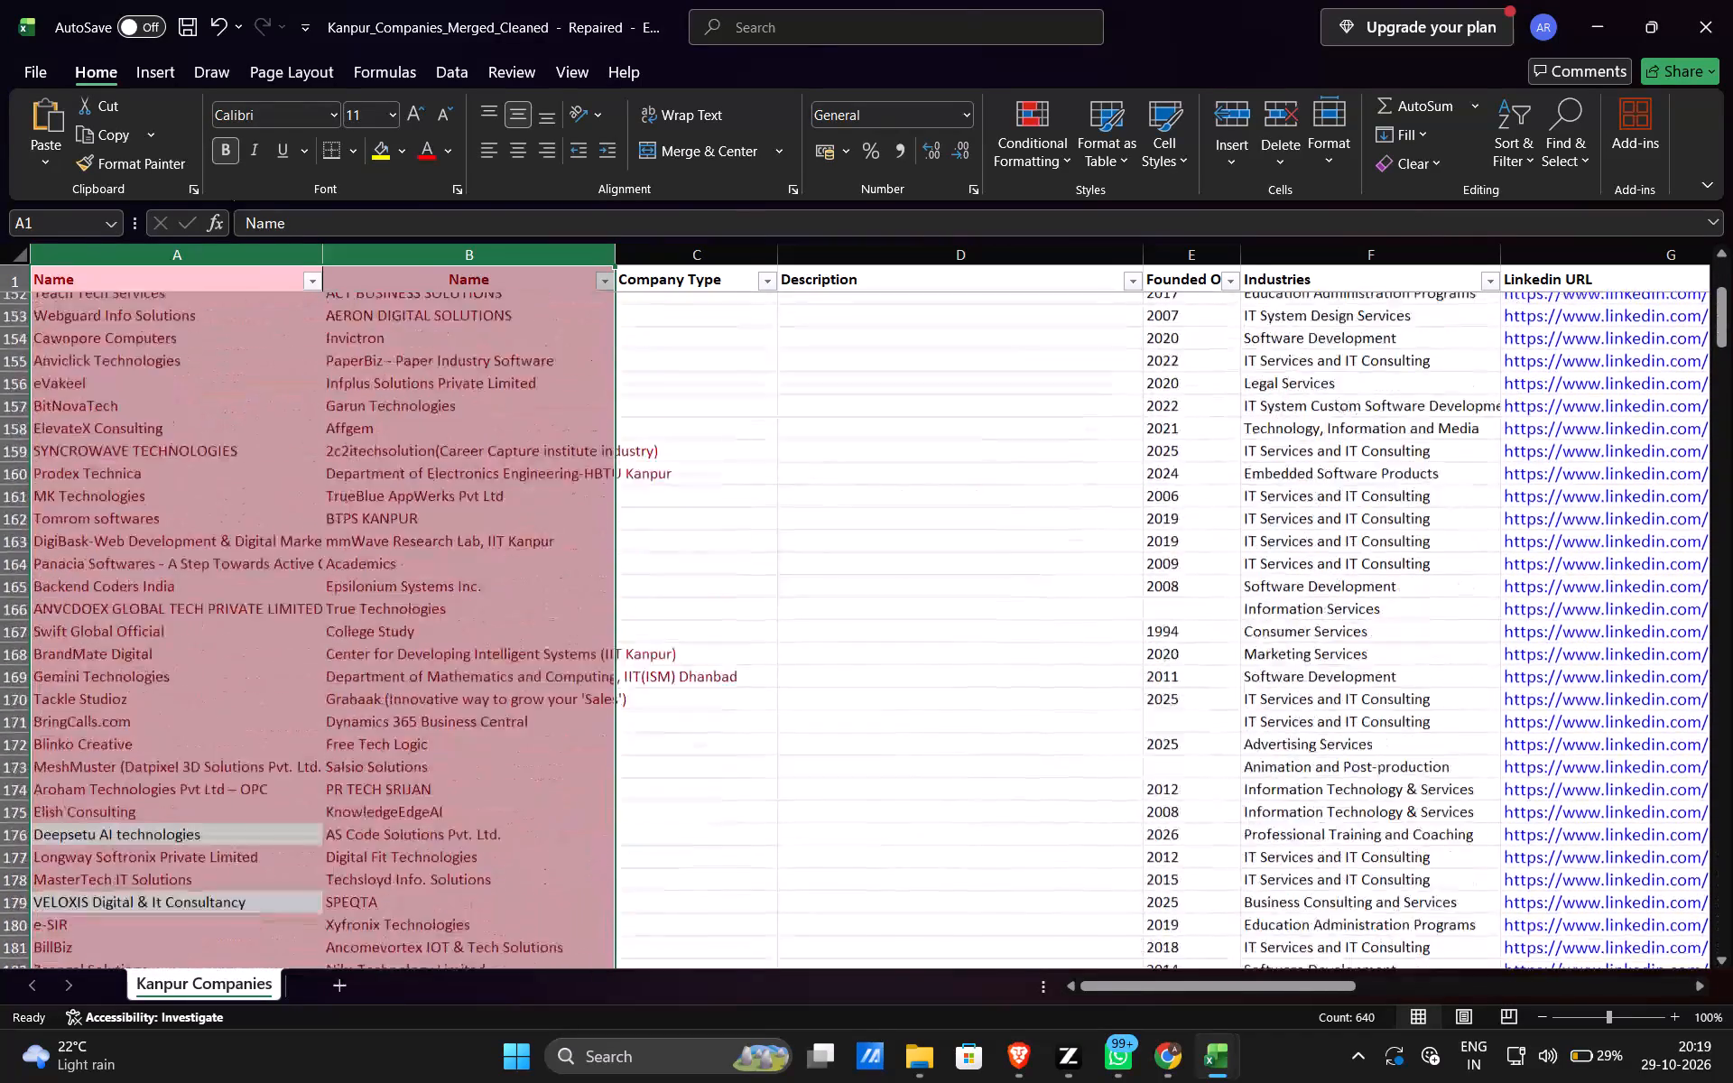
scroll(505, 677, "down", 4)
scroll(505, 677, "up", 2)
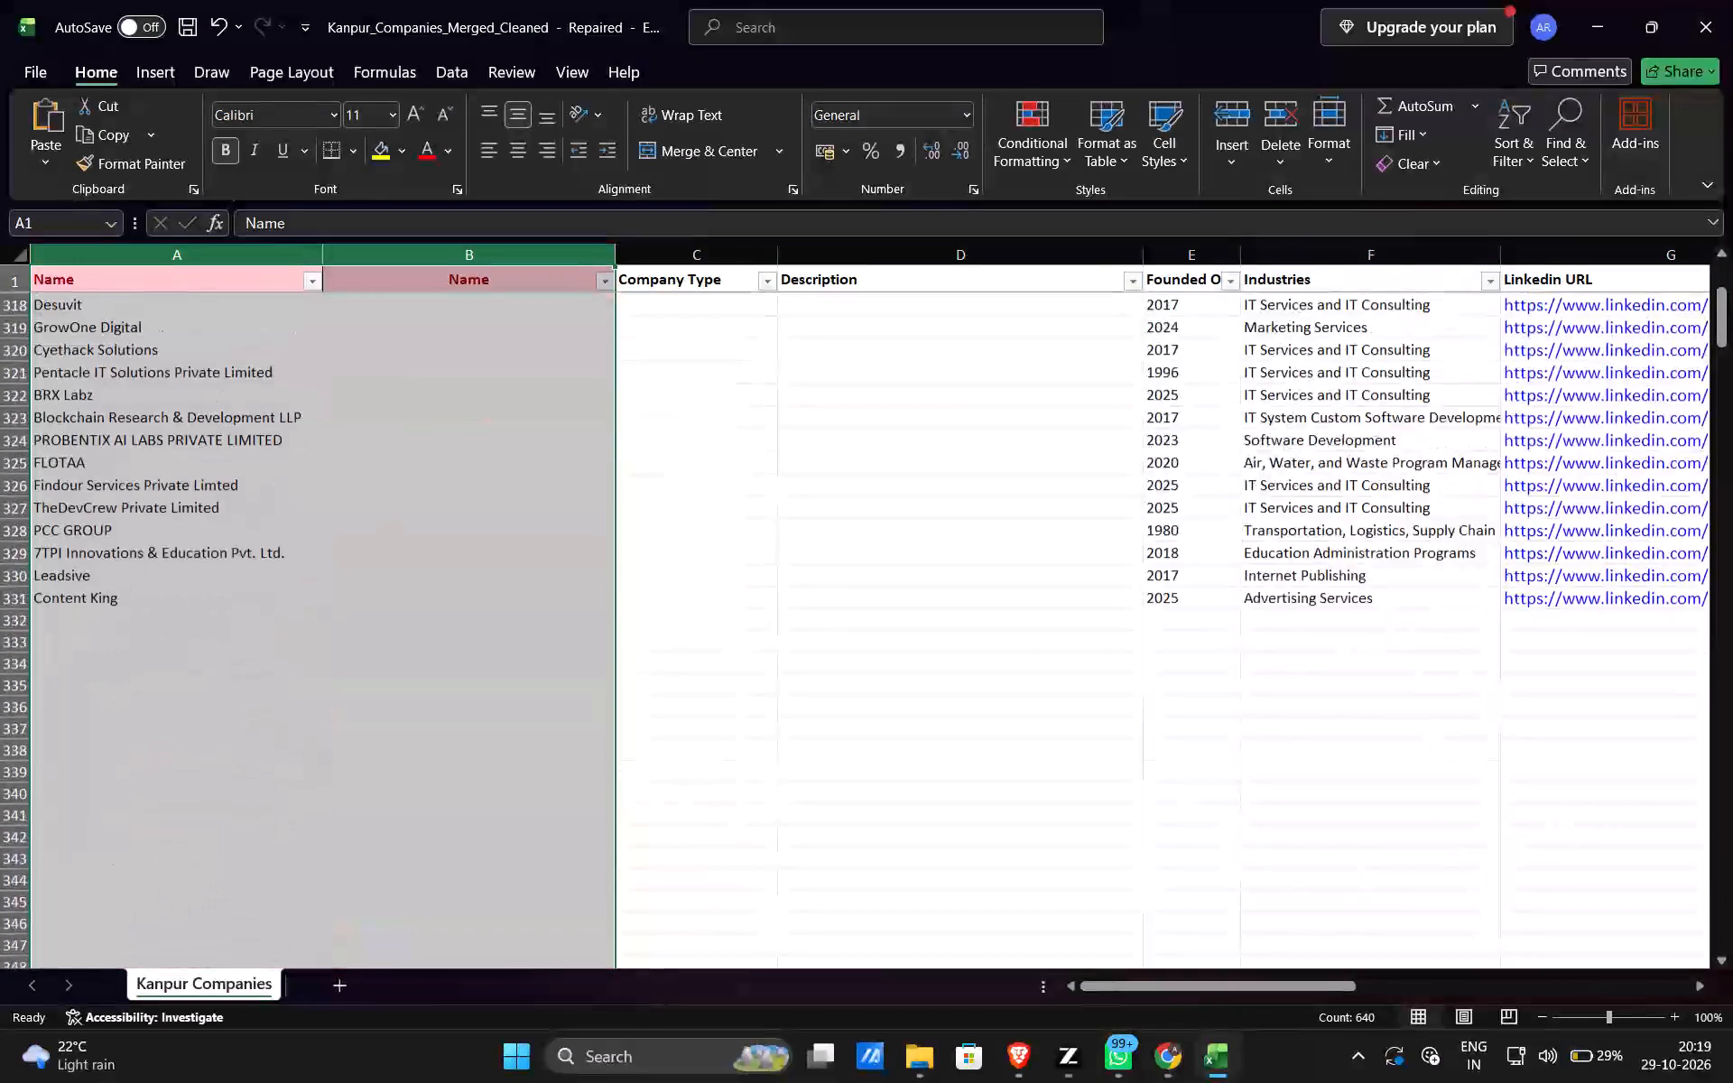
scroll(505, 677, "up", 2)
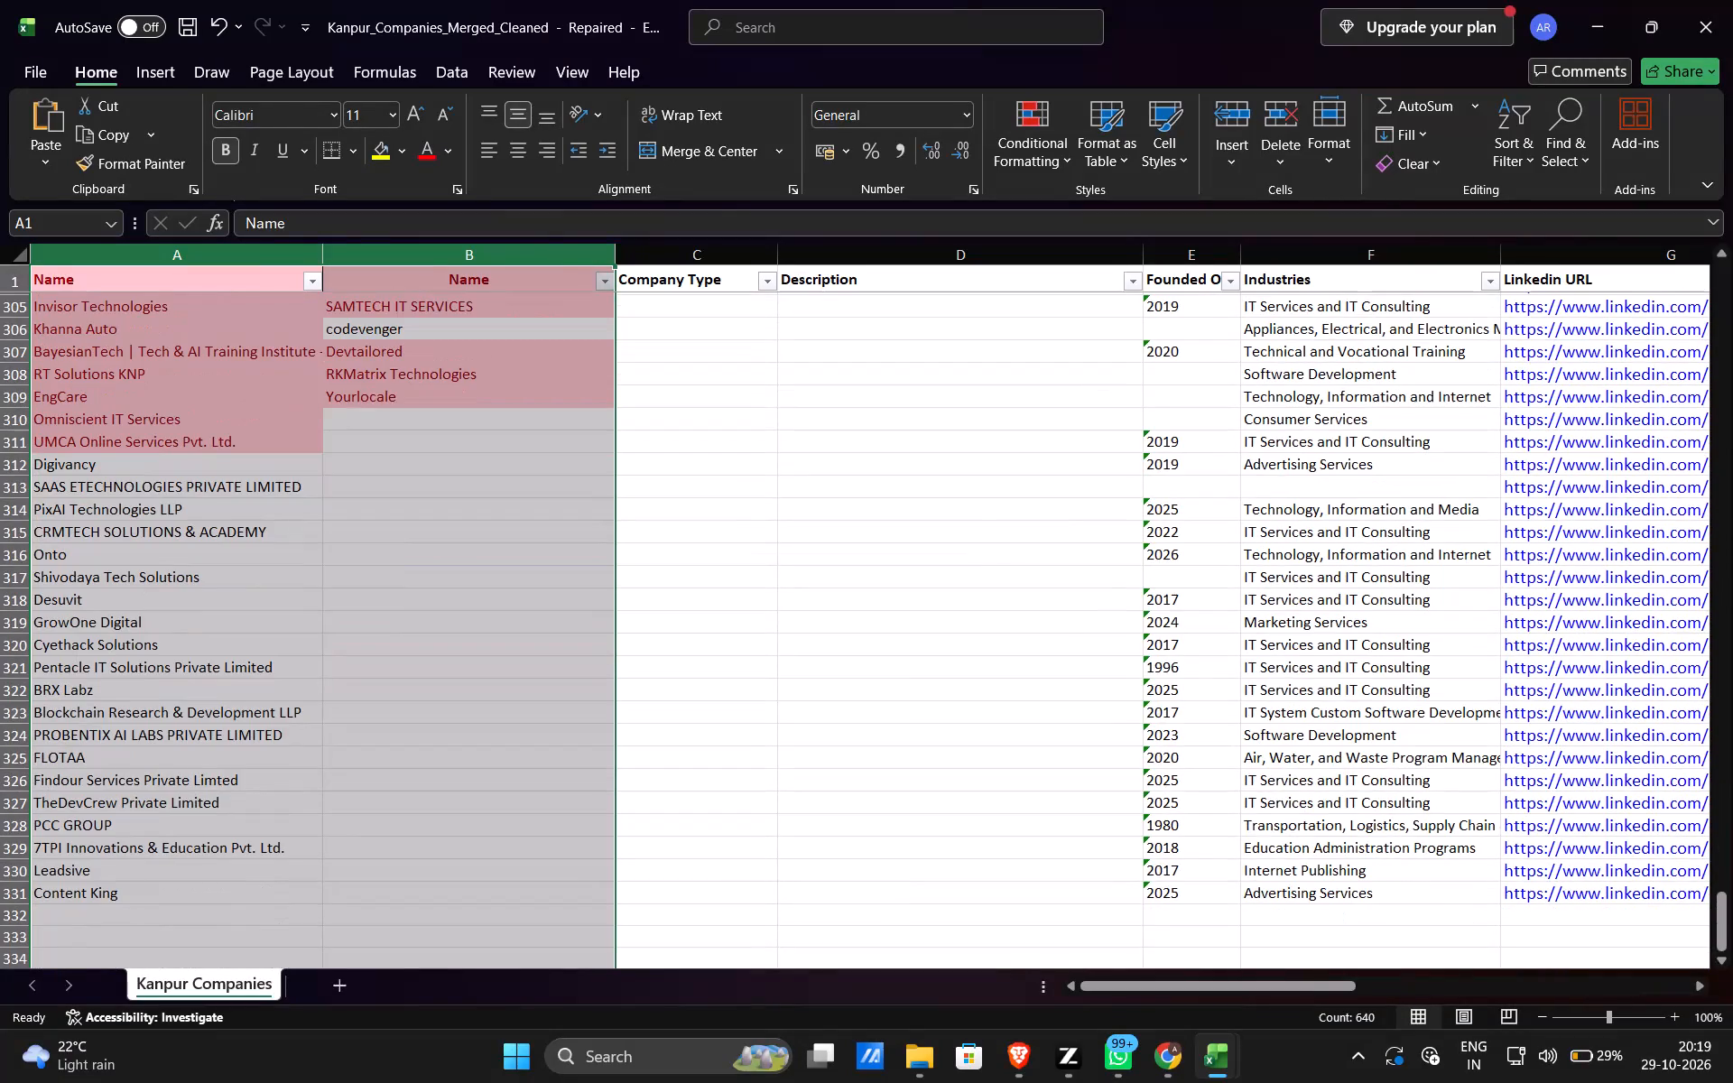
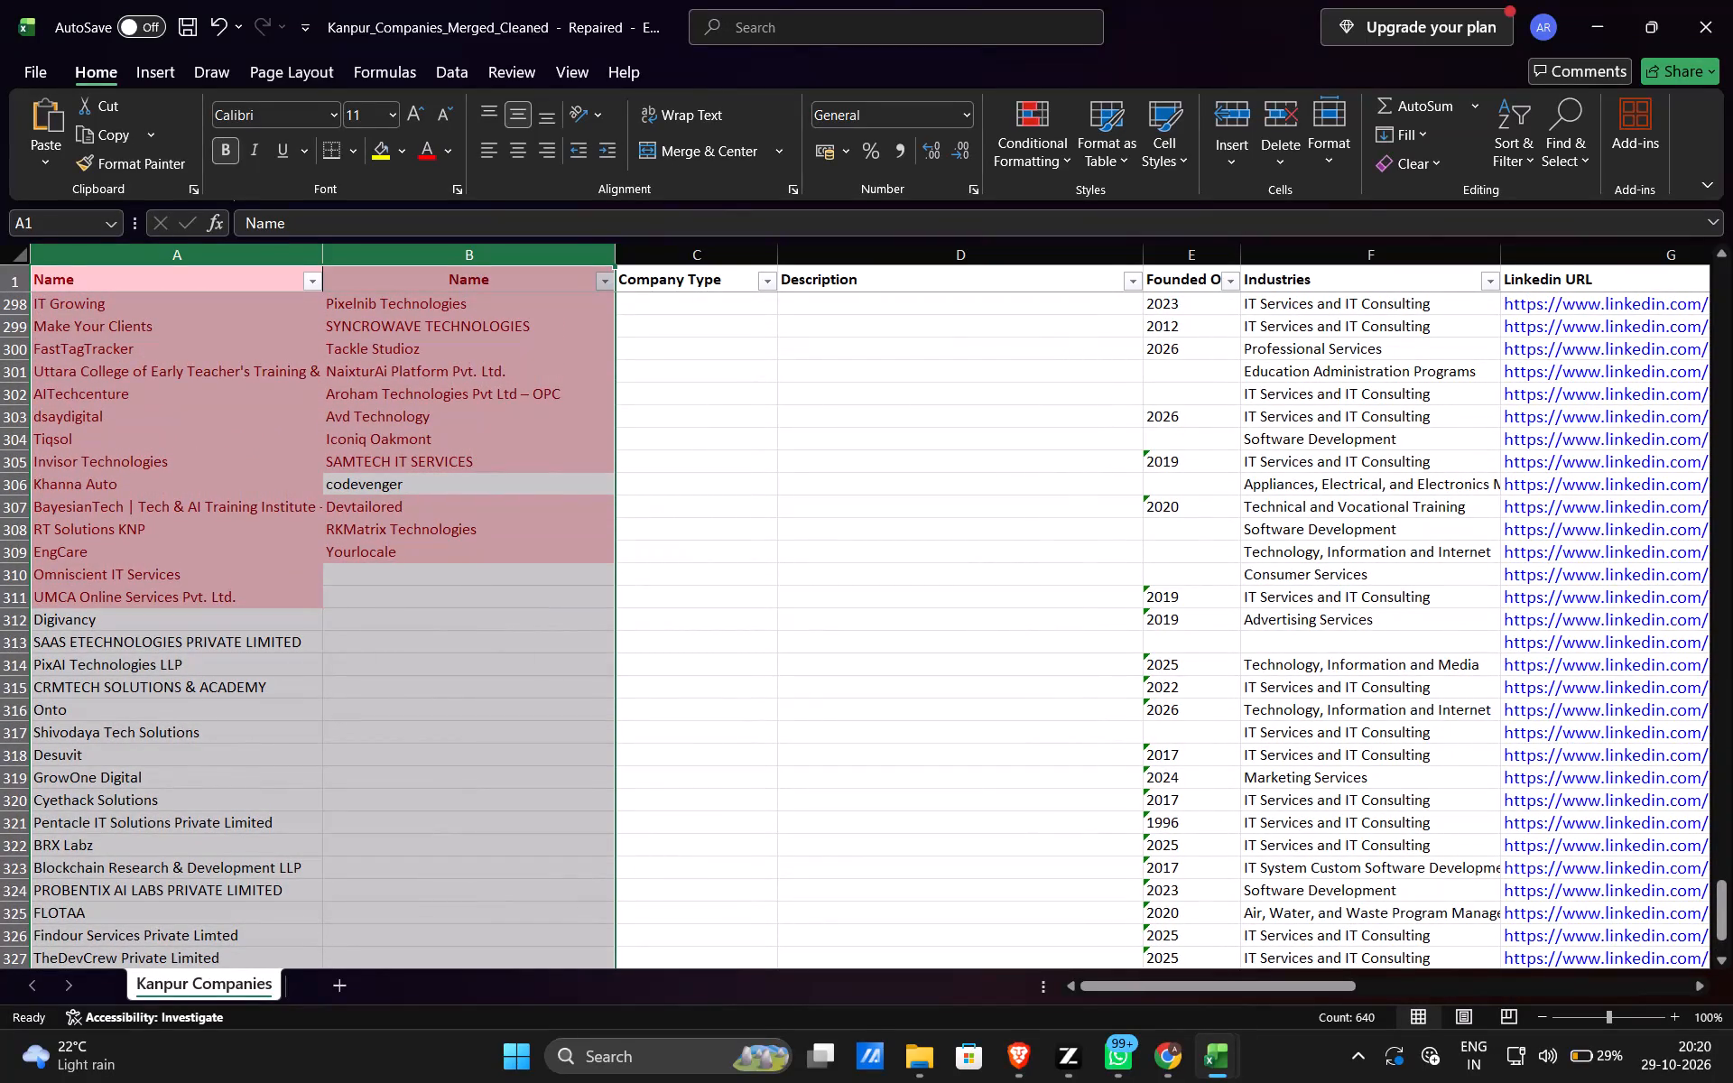
Recheck both Name columns from the first row to the last for company names without duplicate highlighting.
scroll(505, 677, "up", 9)
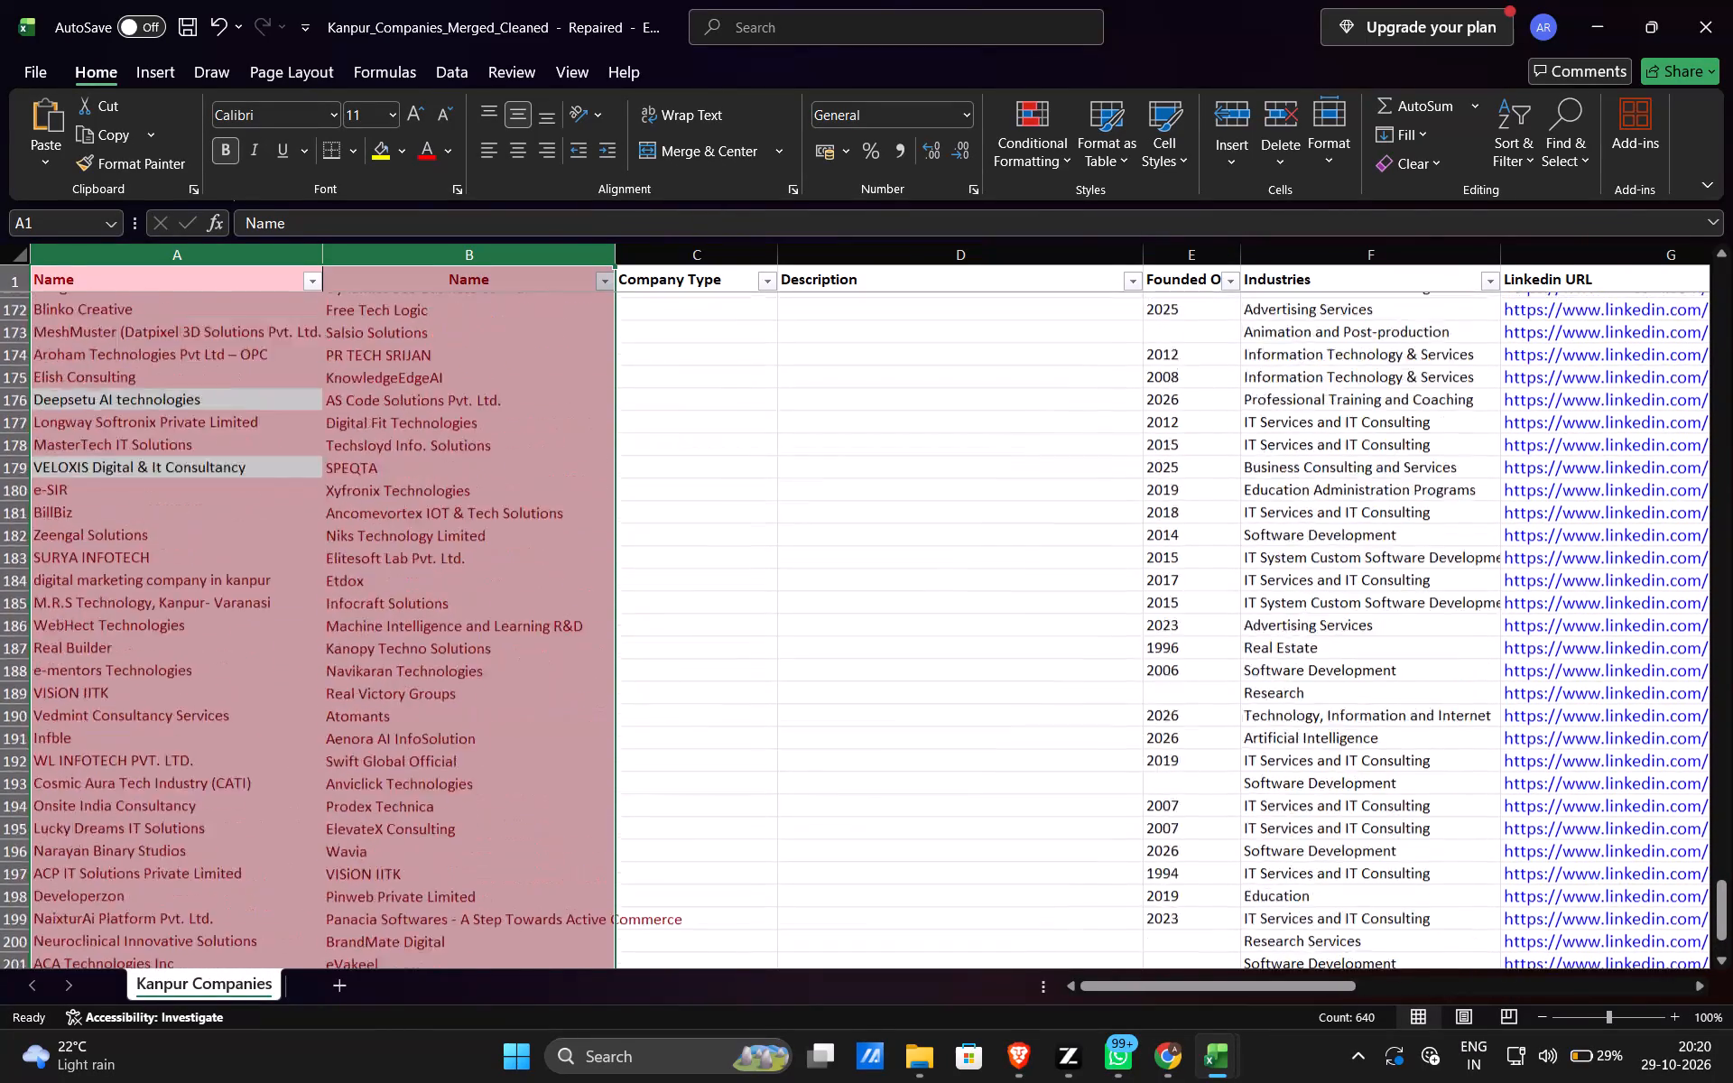
scroll(505, 677, "up", 6)
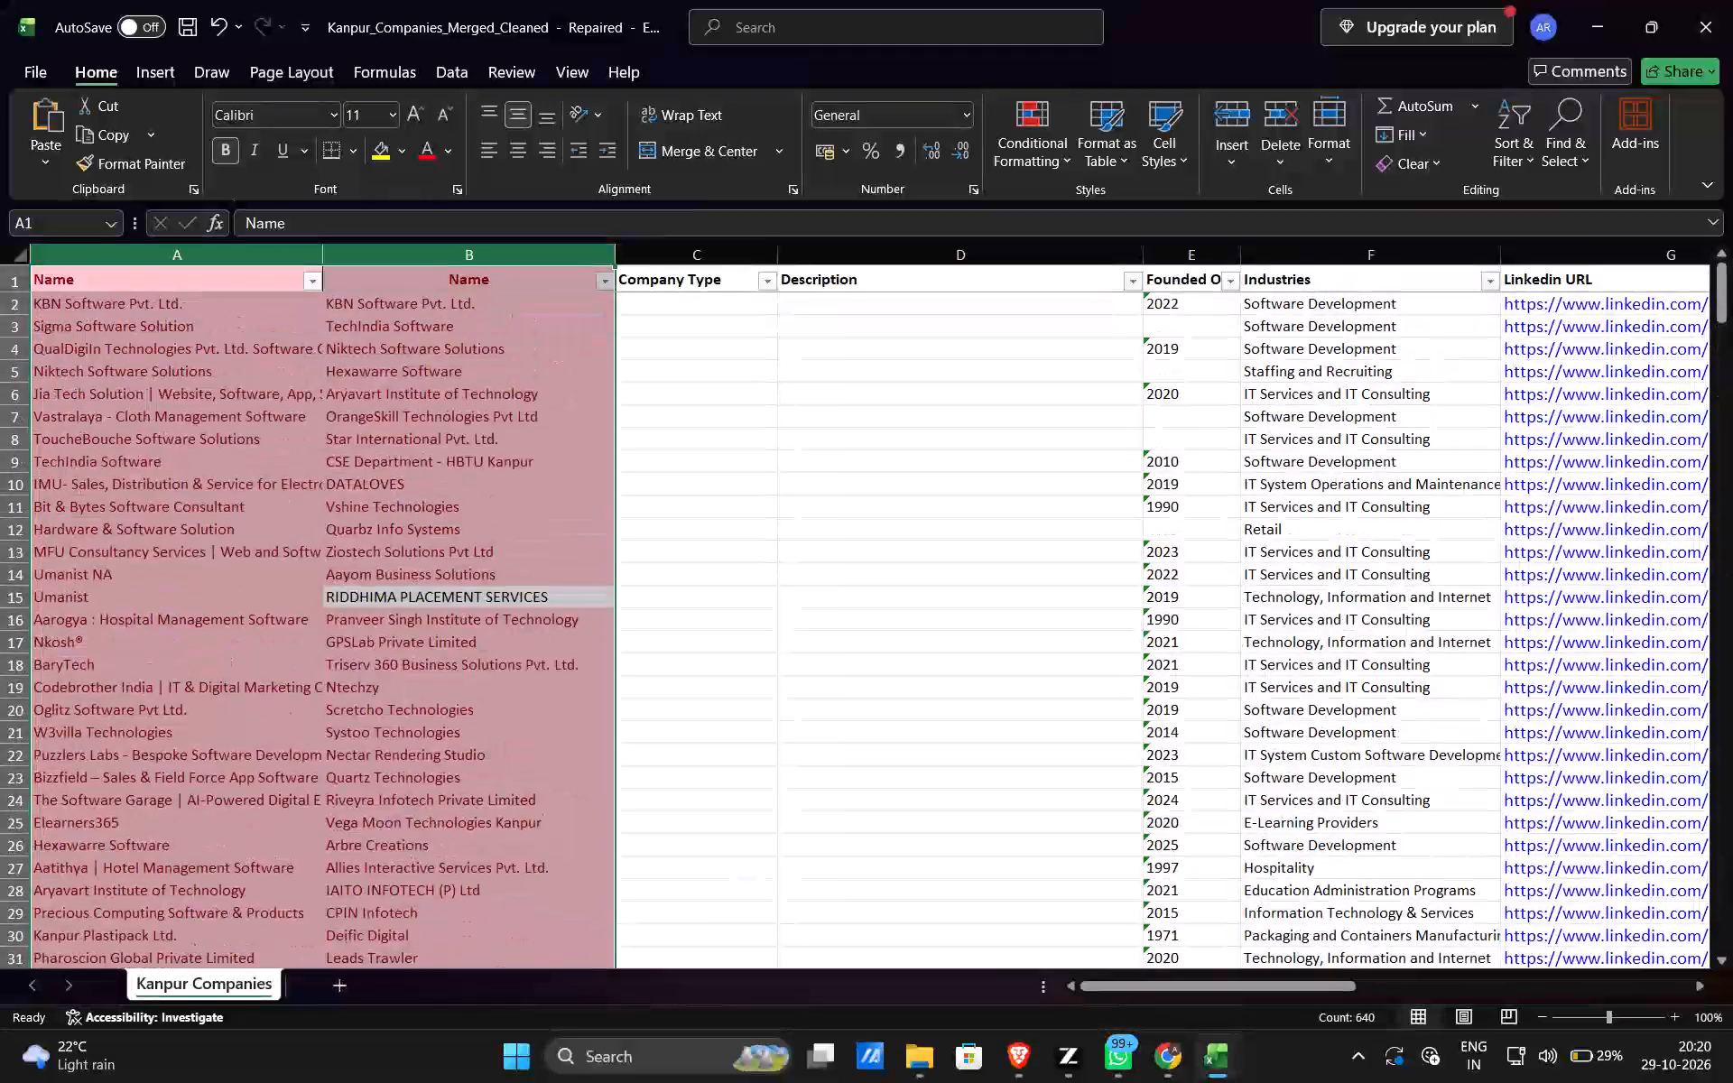
scroll(505, 677, "up", 5)
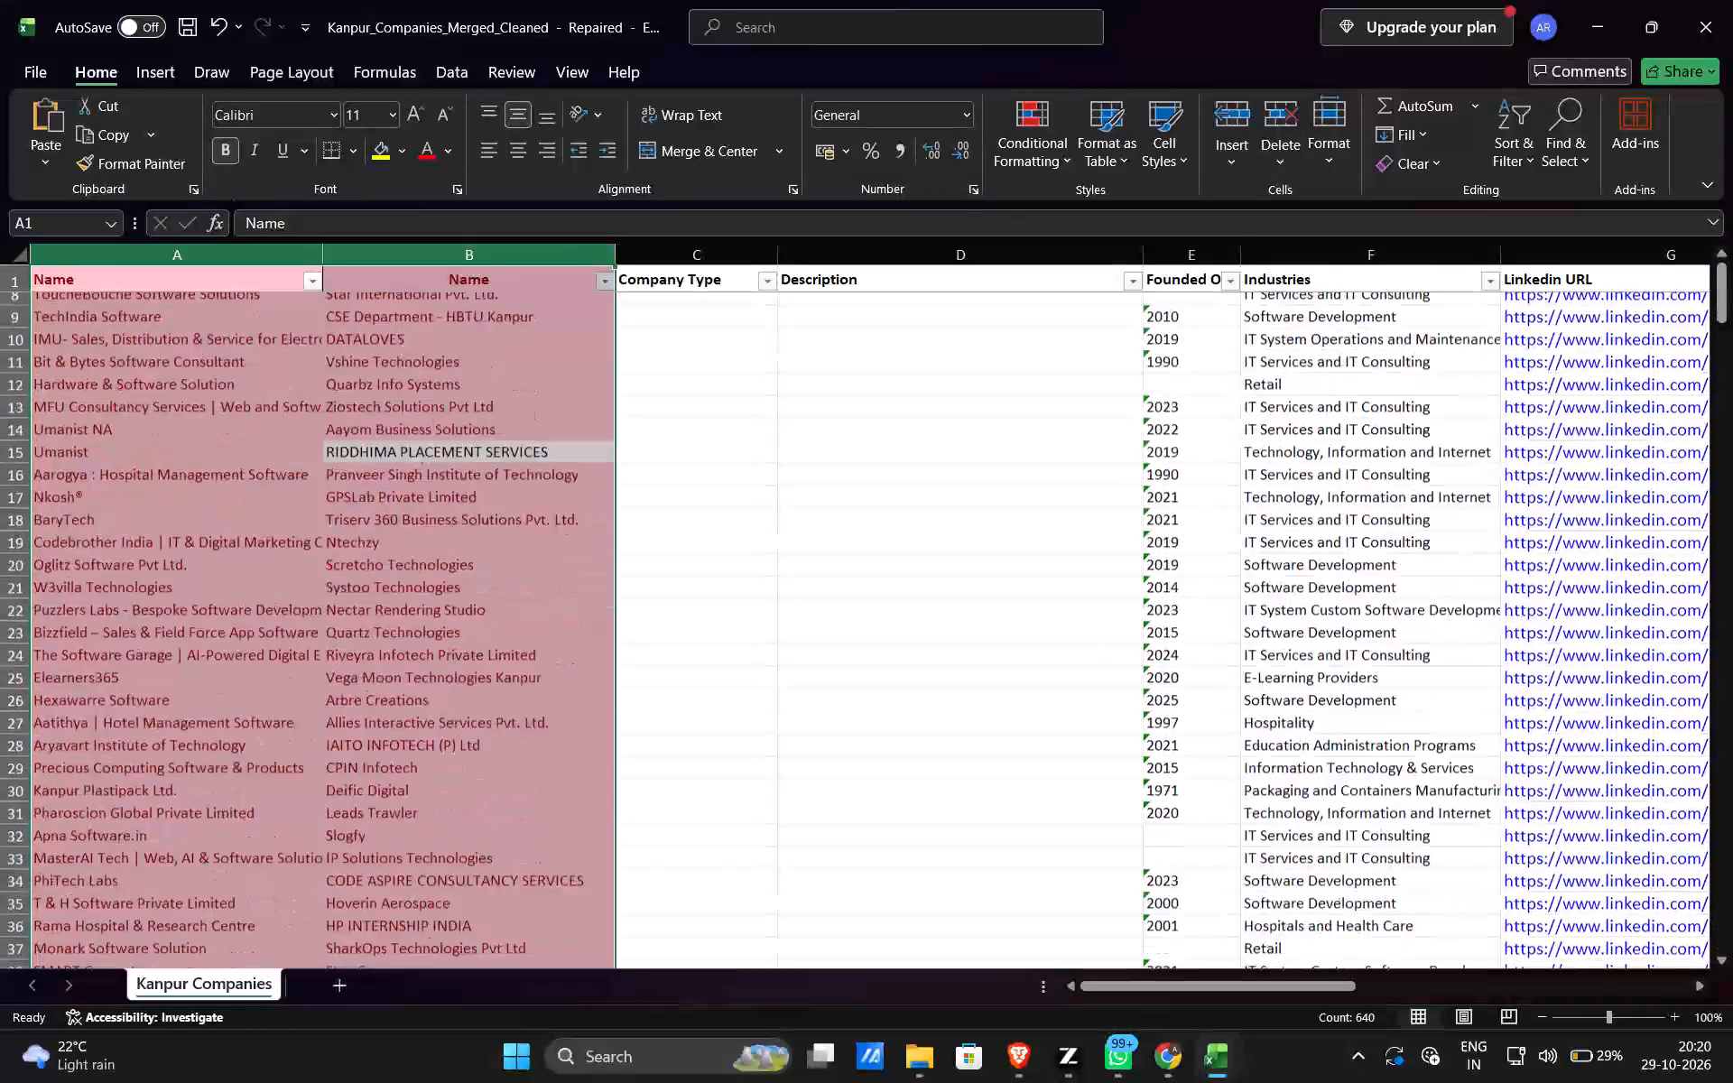
scroll(505, 677, "down", 9)
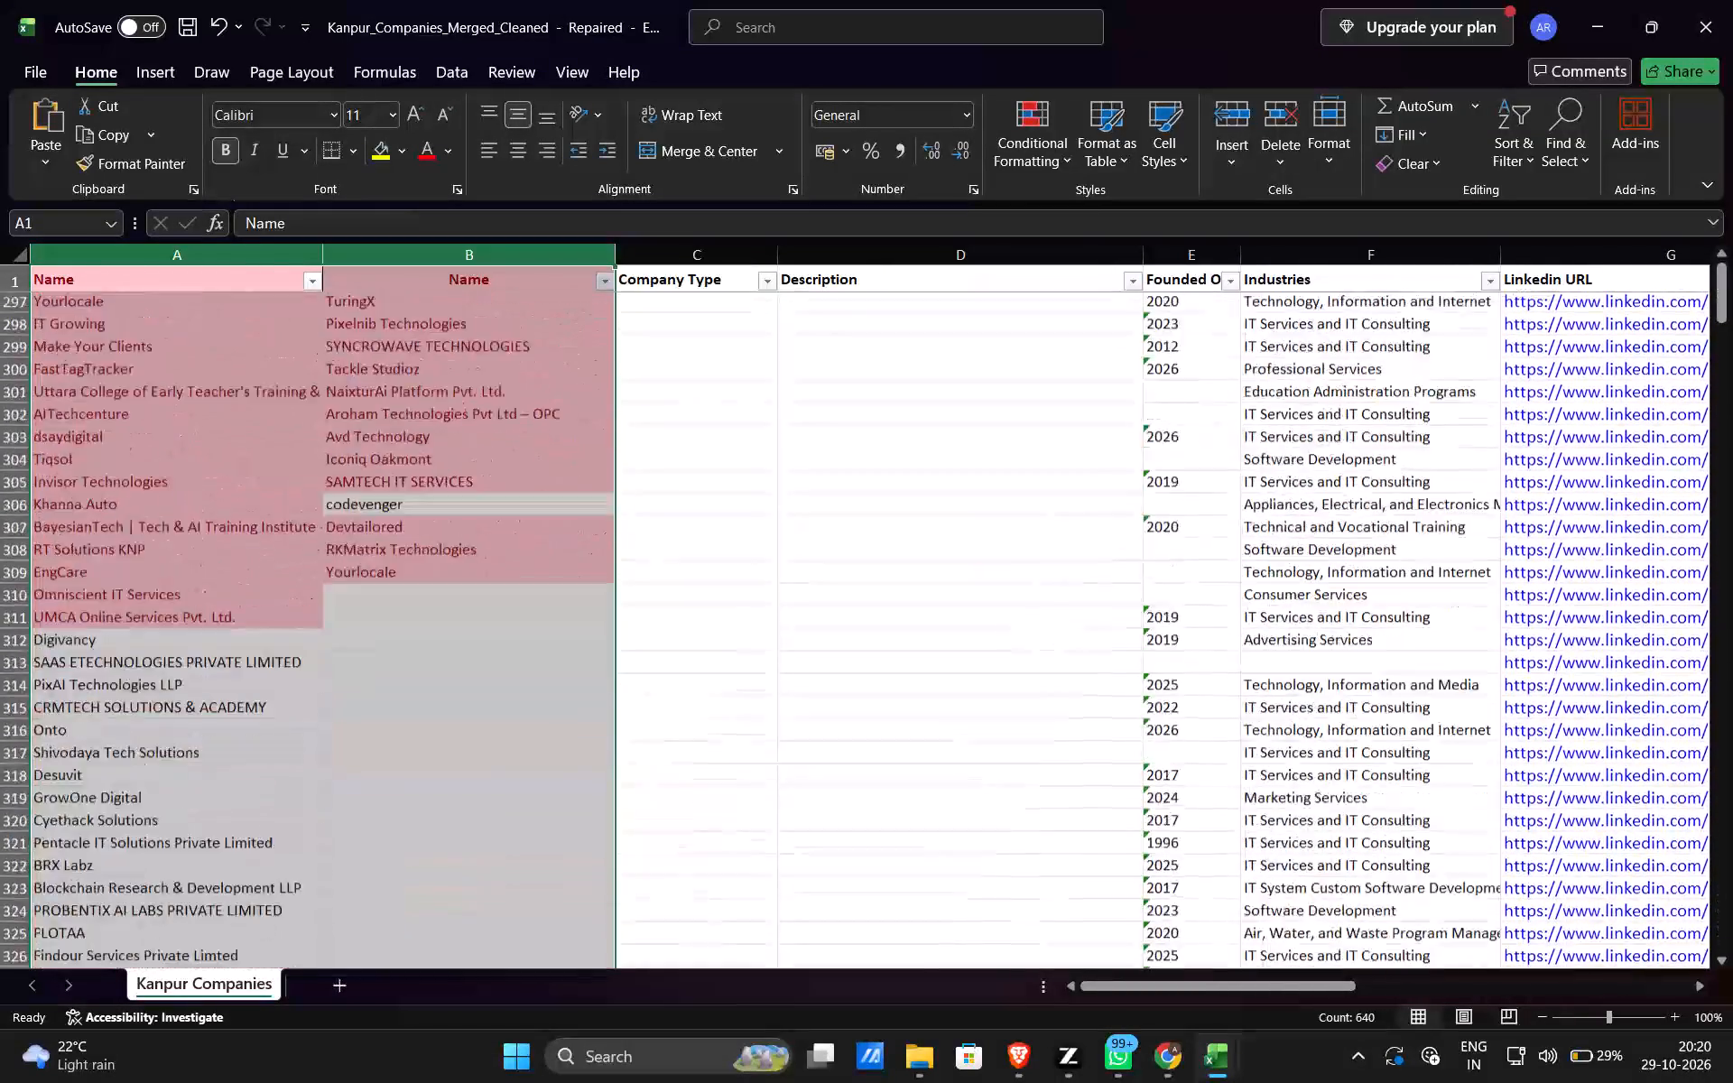
scroll(505, 677, "down", 1)
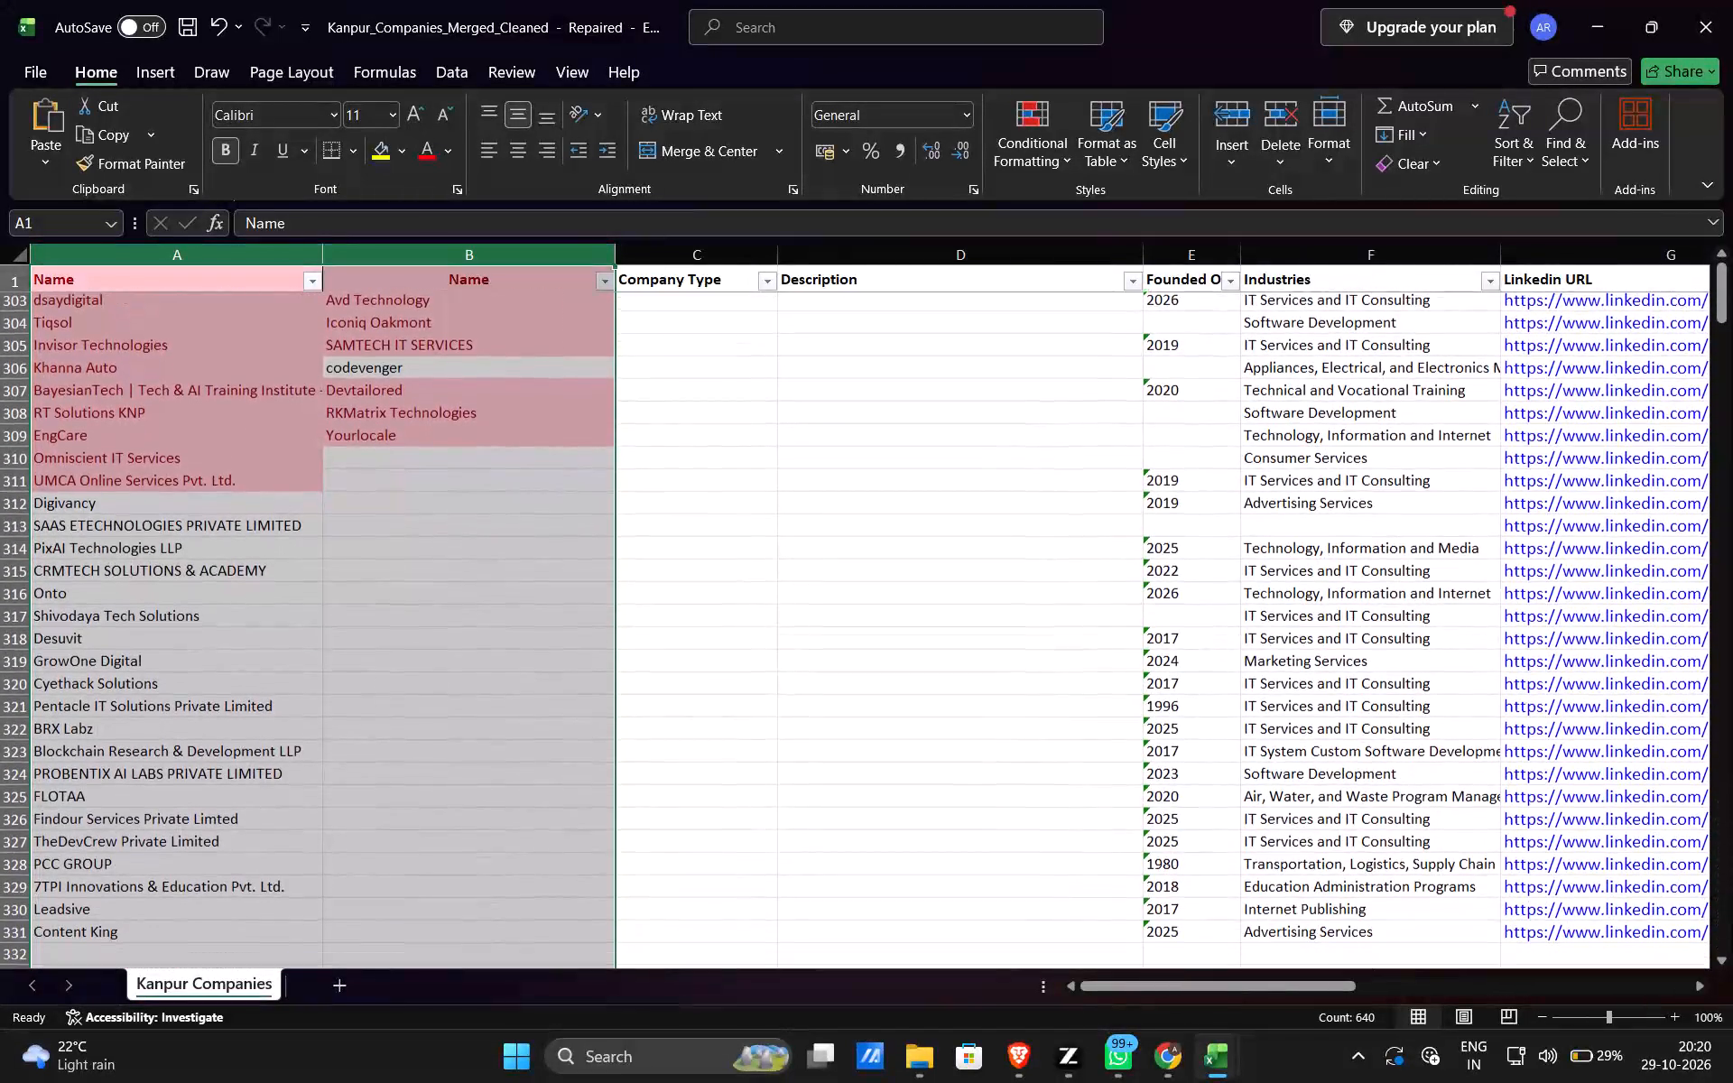
scroll(505, 677, "down", 1)
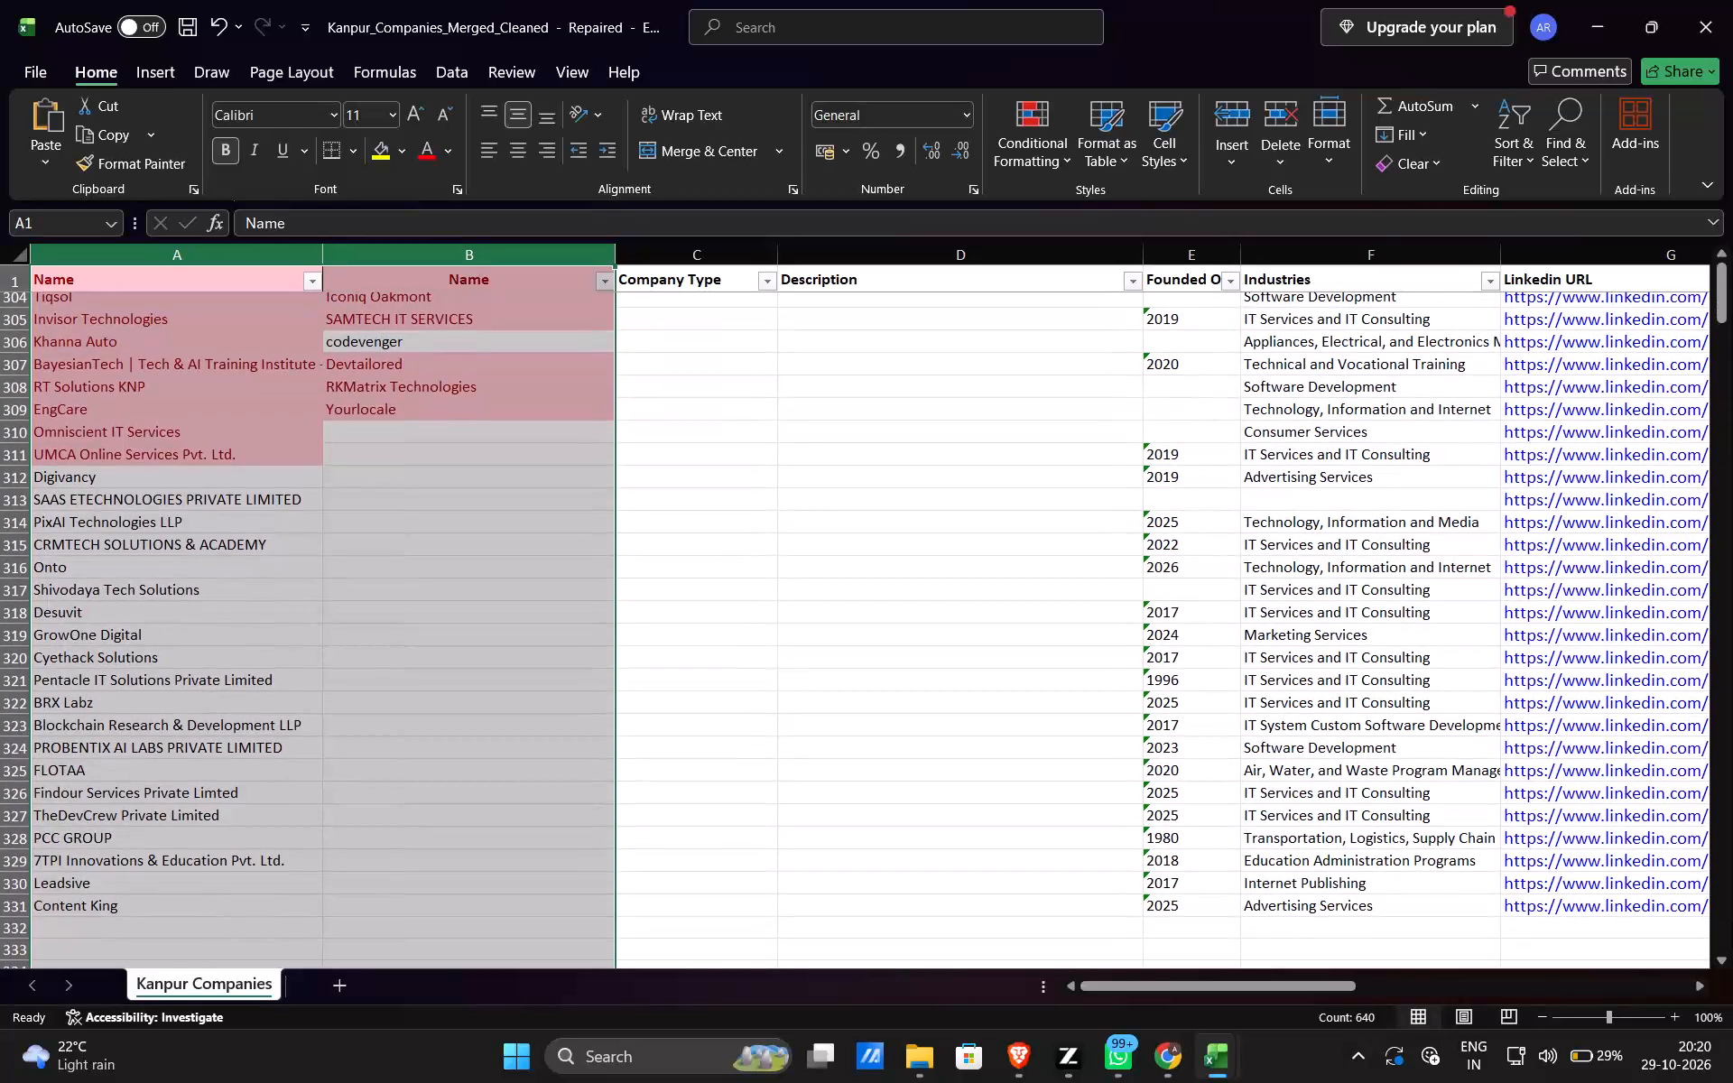
scroll(505, 677, "down", 1)
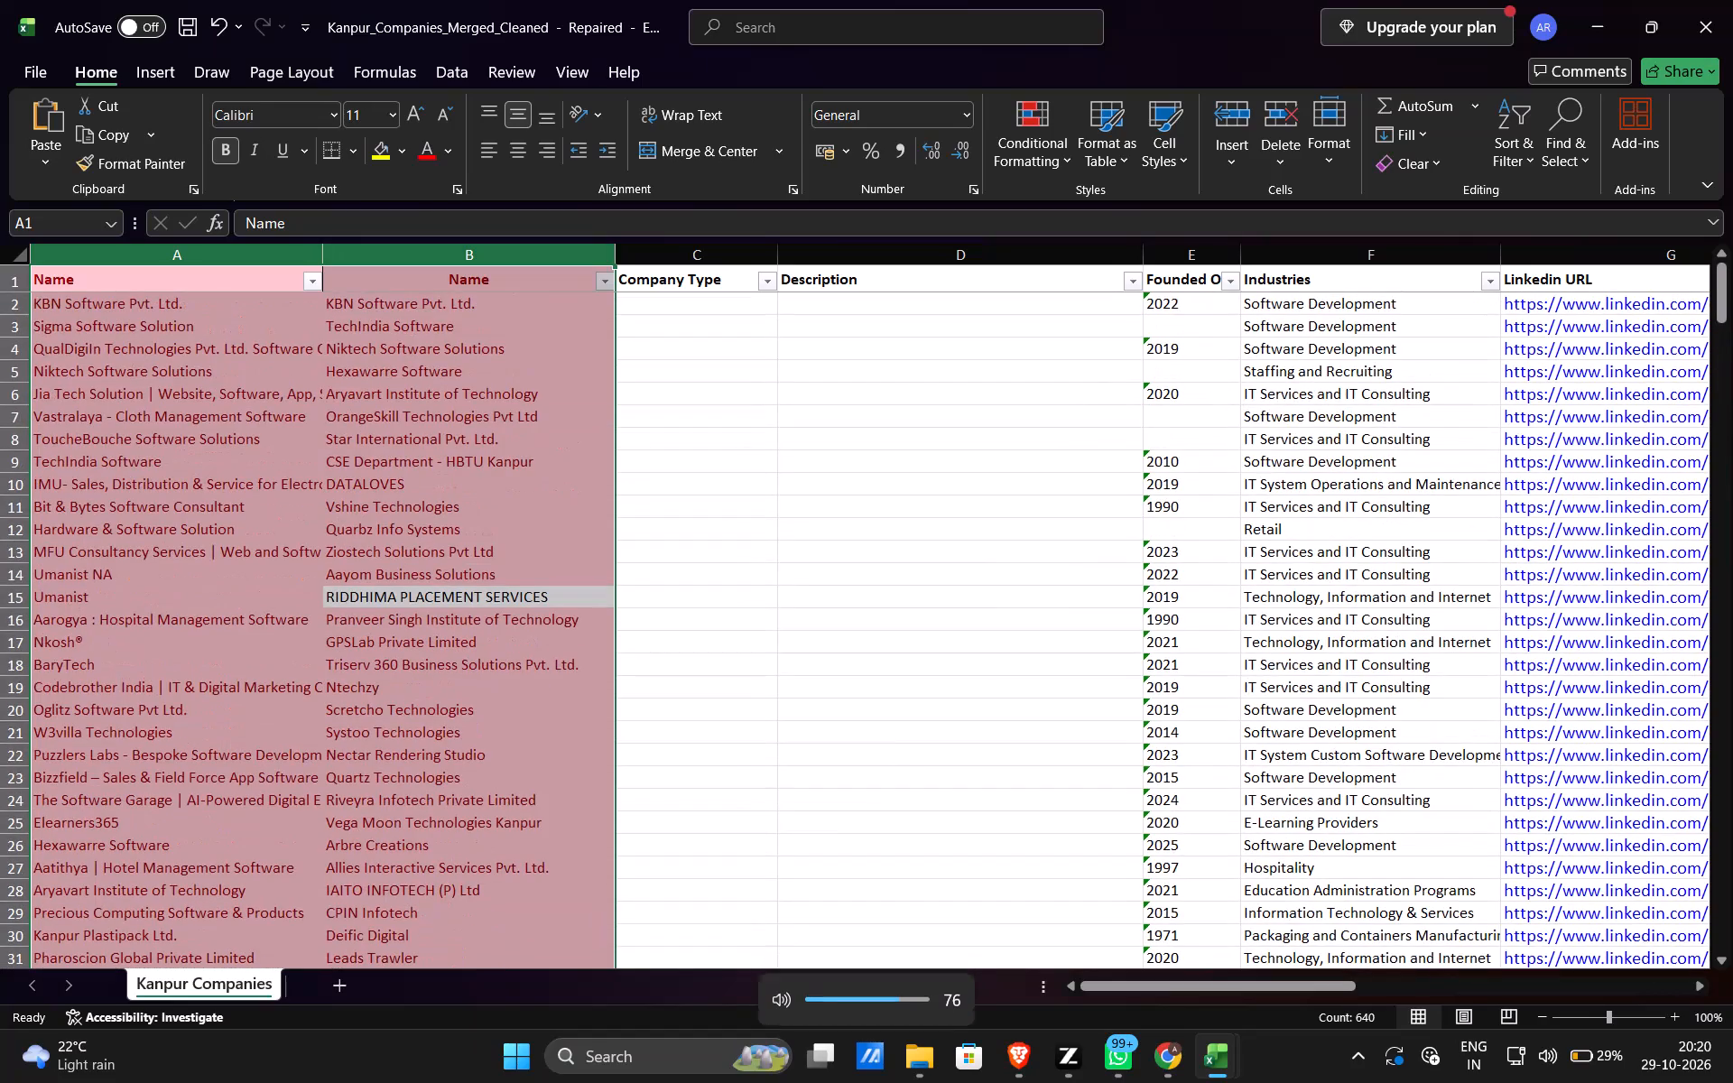
Select the pasted Name column B and examine it down to the end of the list for unhighlighted company names.
left_click(465, 256)
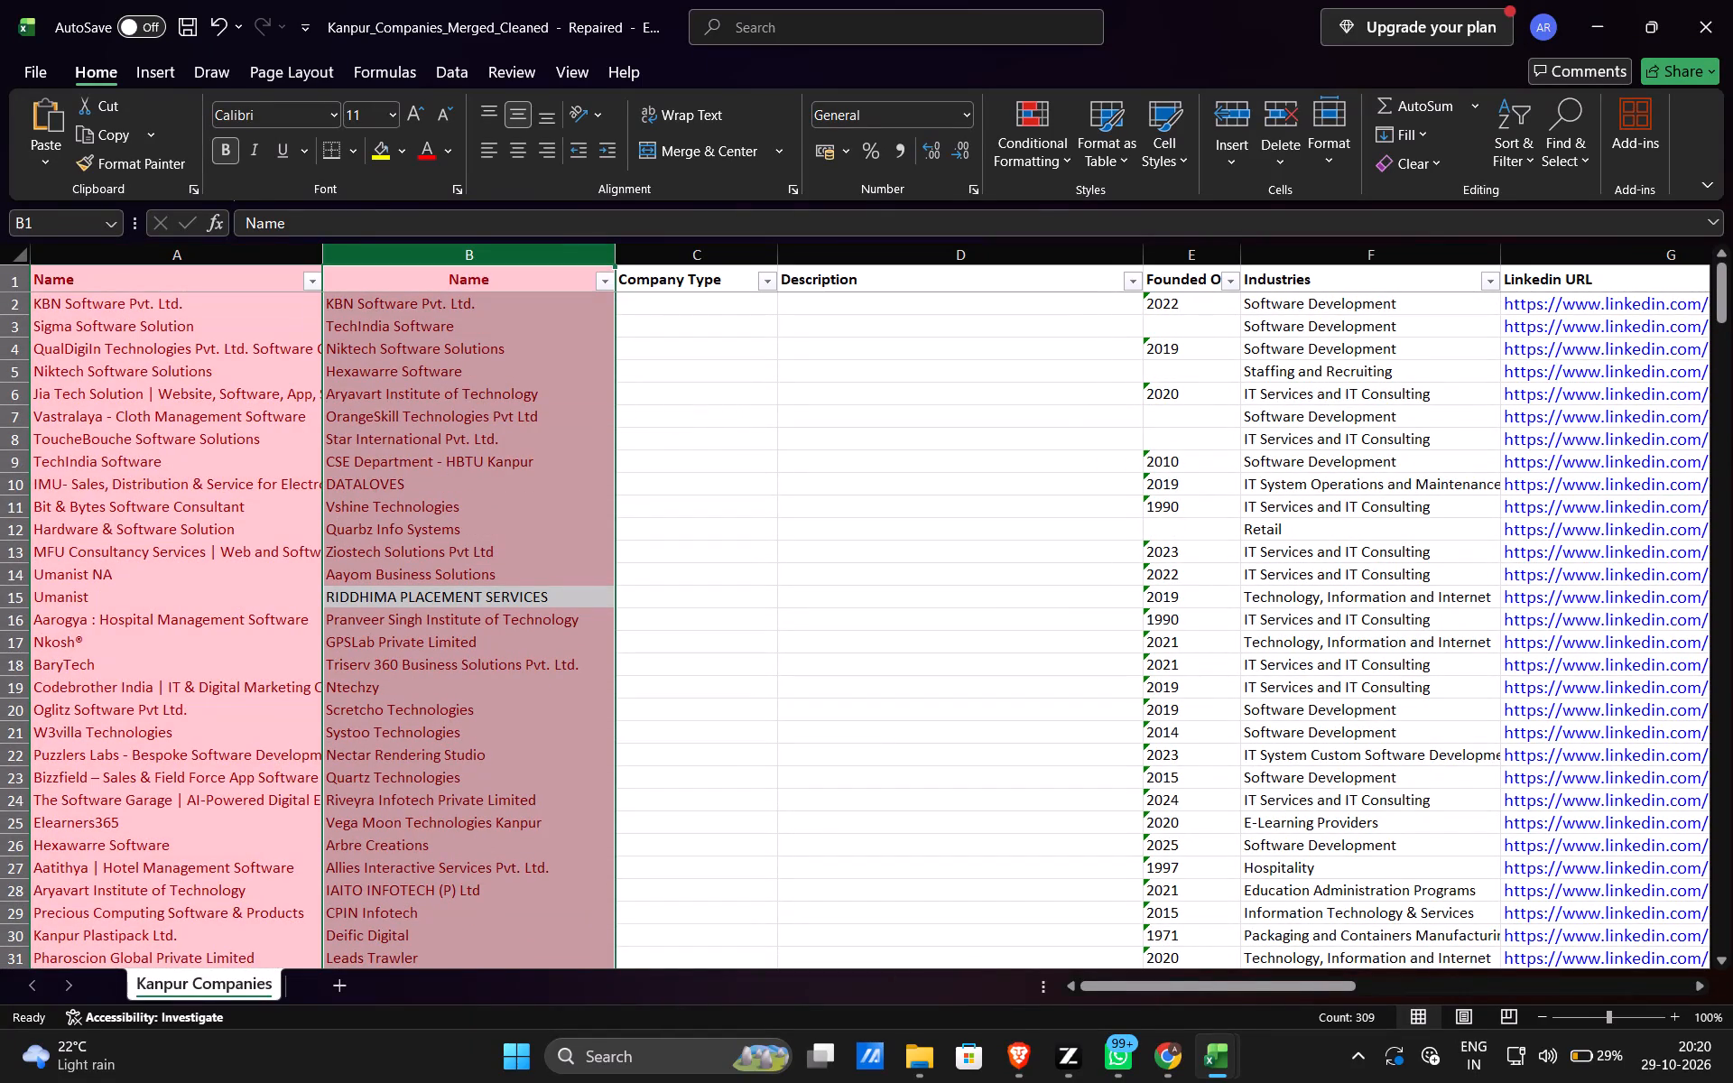
double_click(465, 256)
scroll(471, 439, "down", 6)
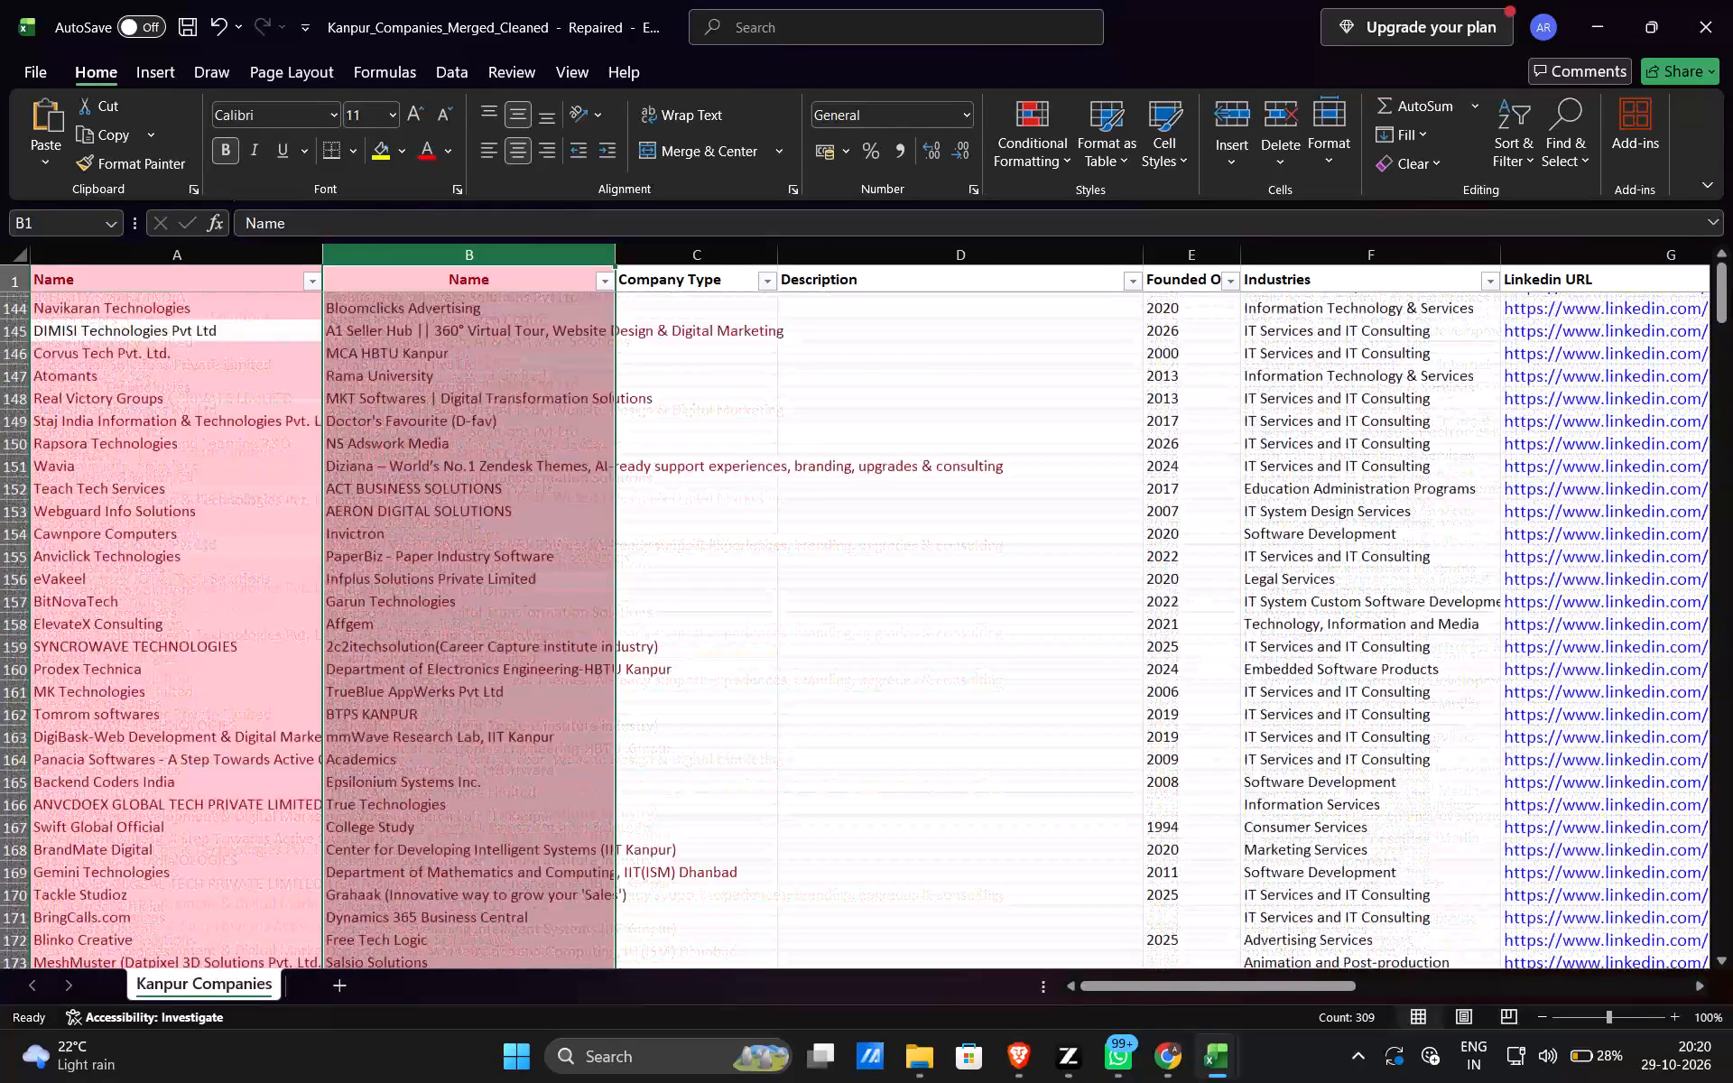
scroll(471, 439, "down", 2)
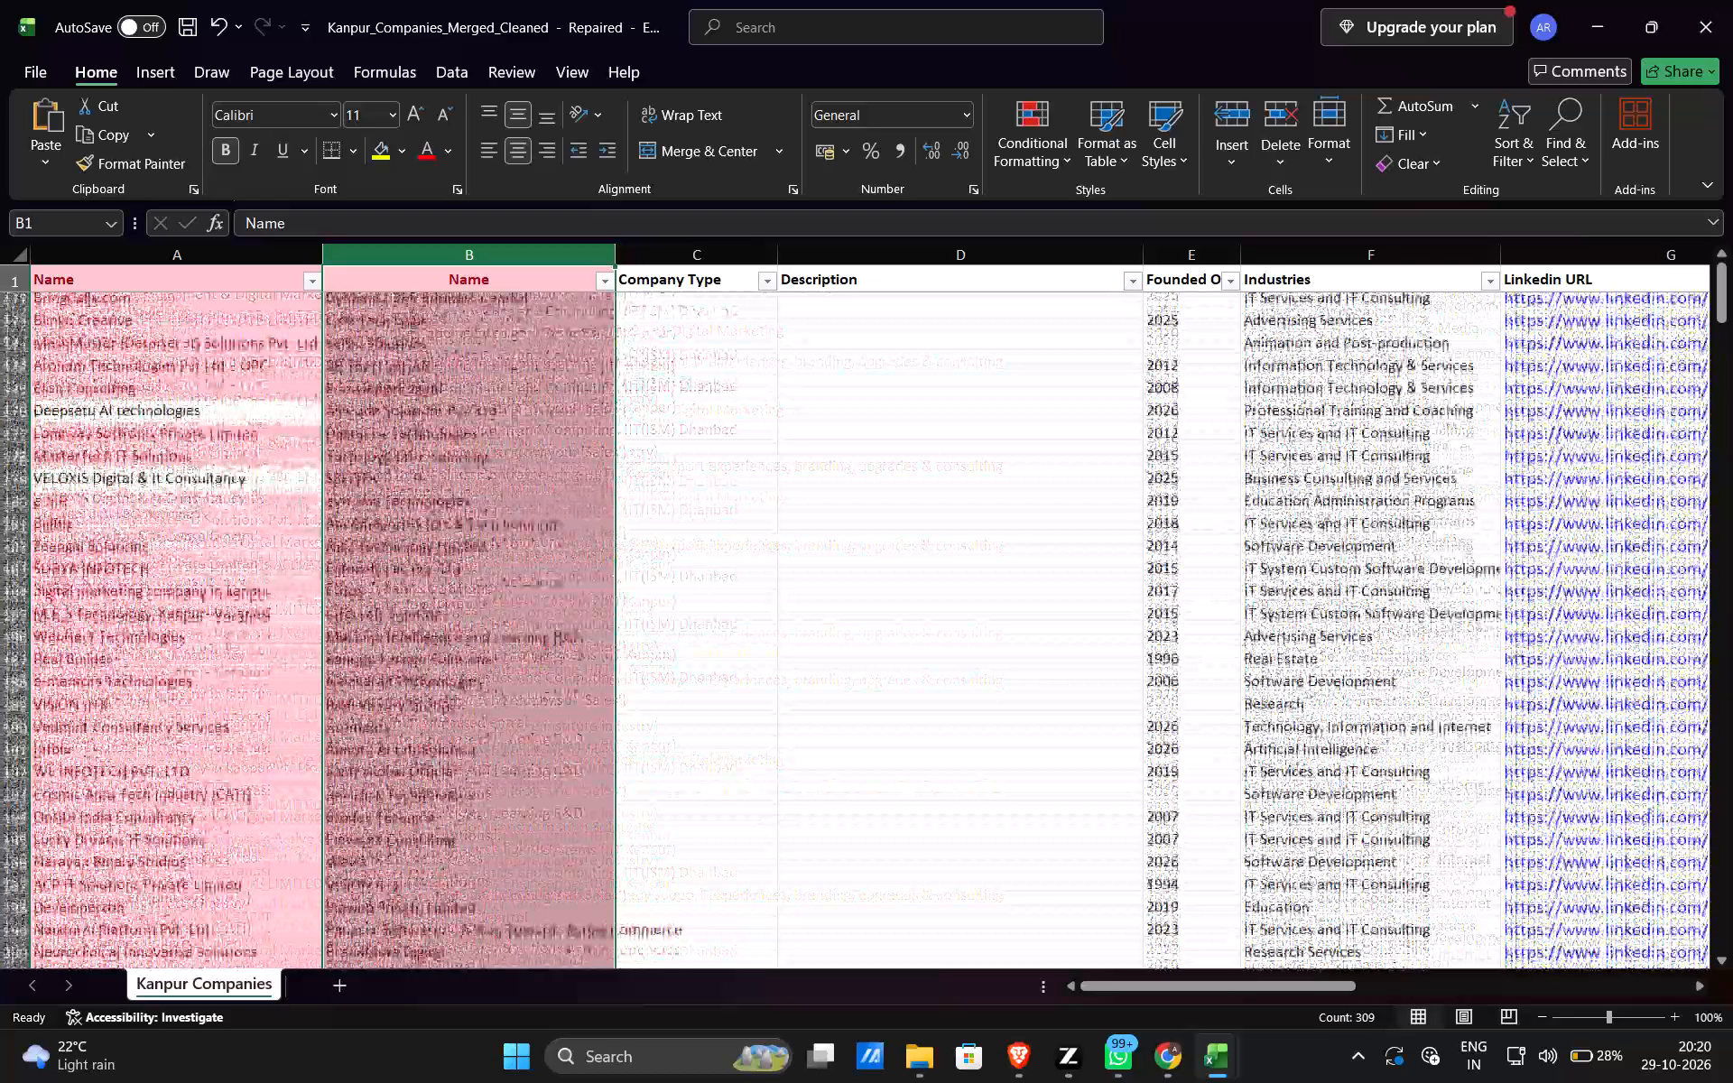
scroll(471, 439, "down", 3)
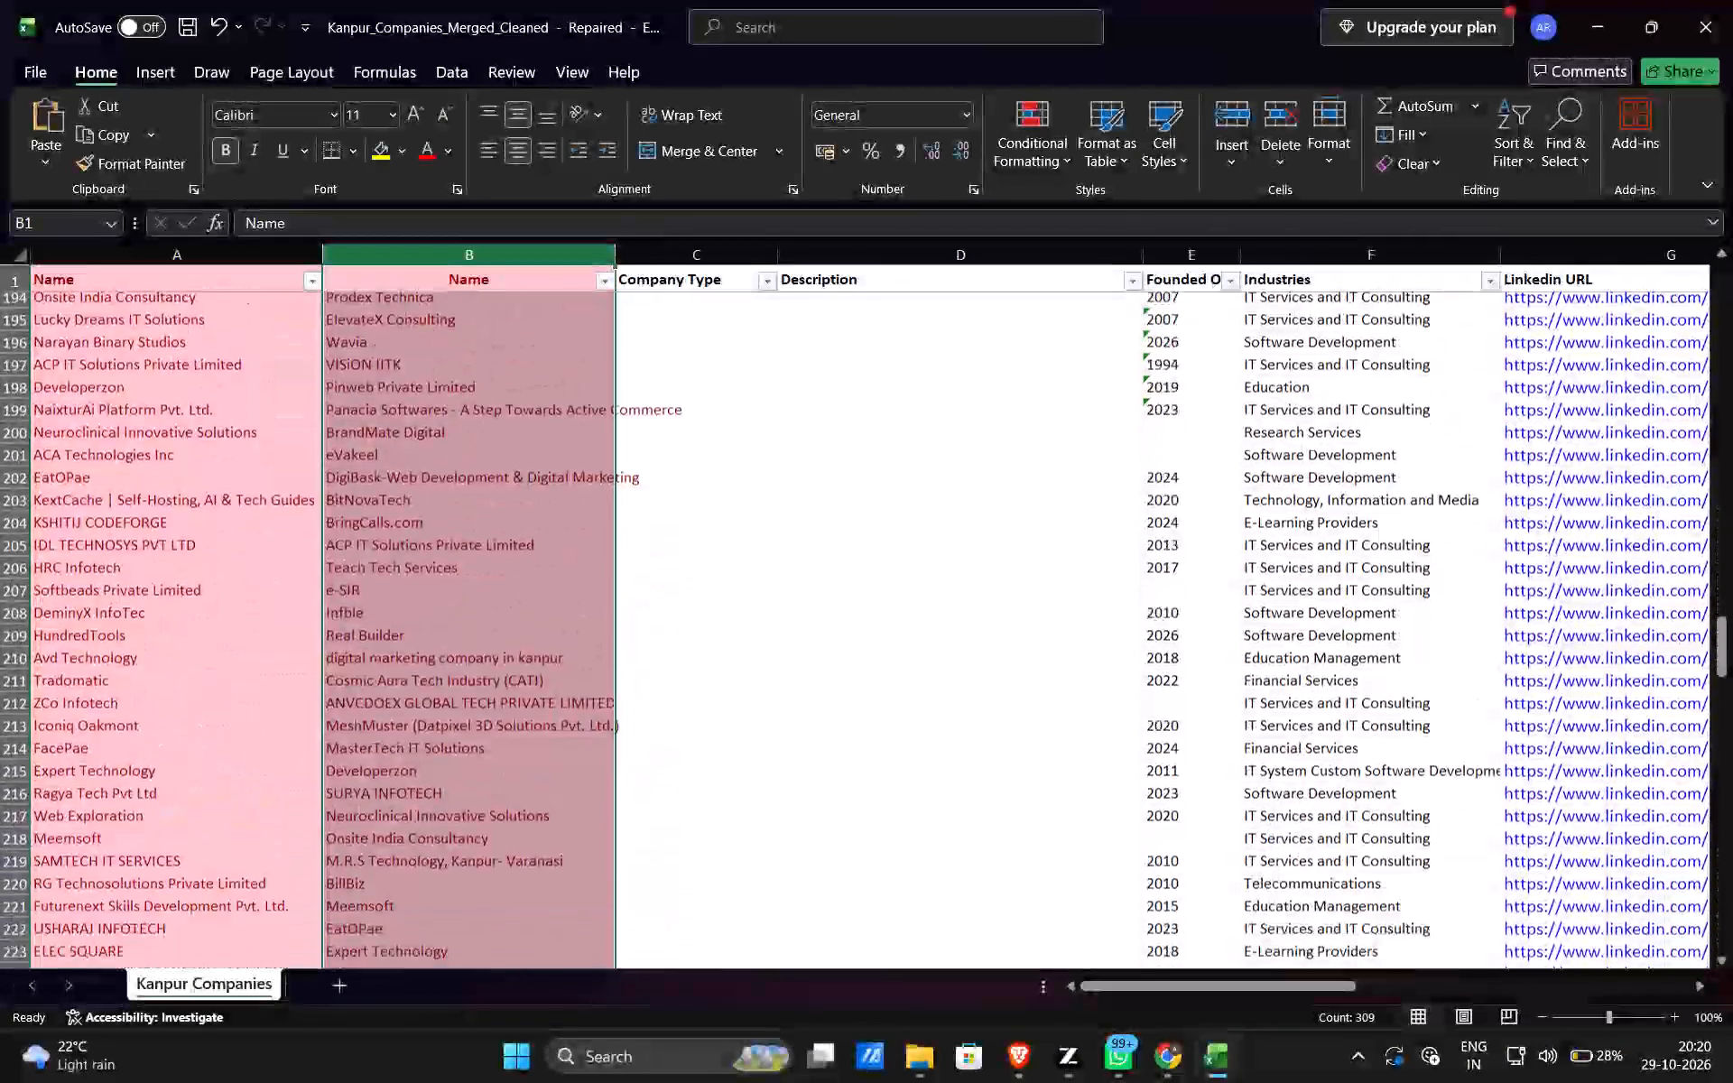
scroll(471, 439, "down", 3)
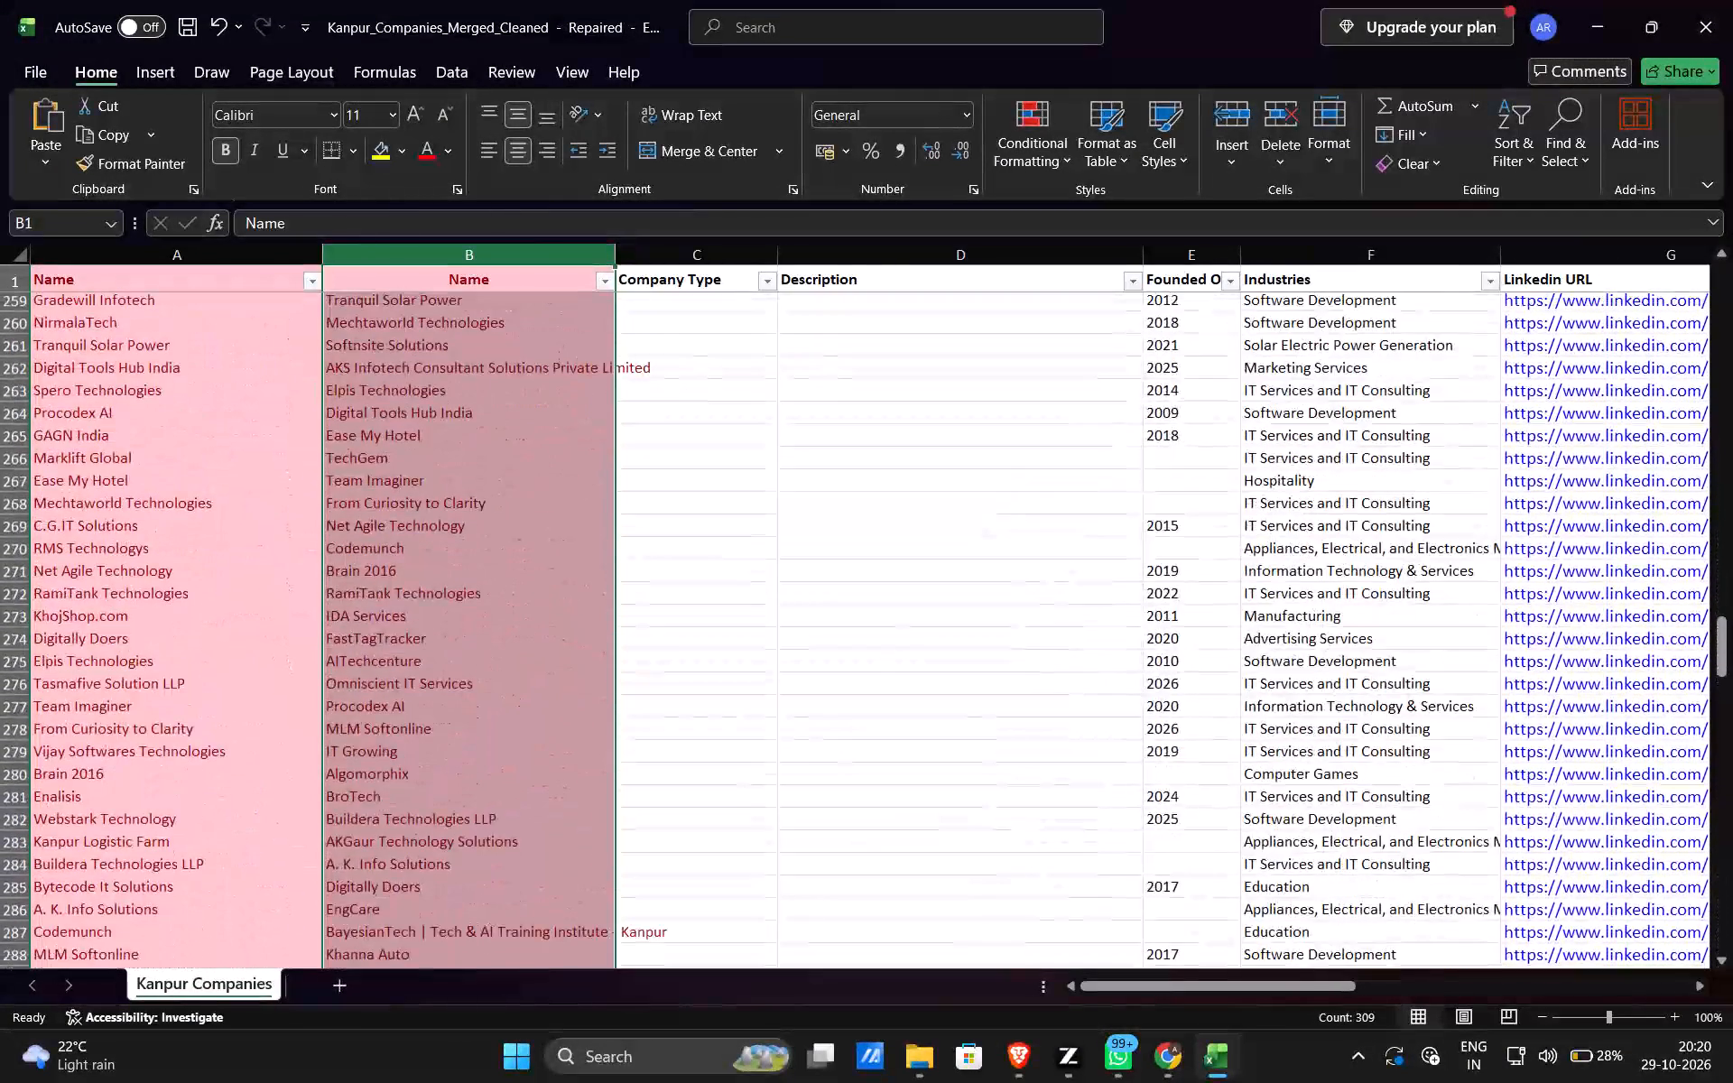
scroll(471, 439, "down", 4)
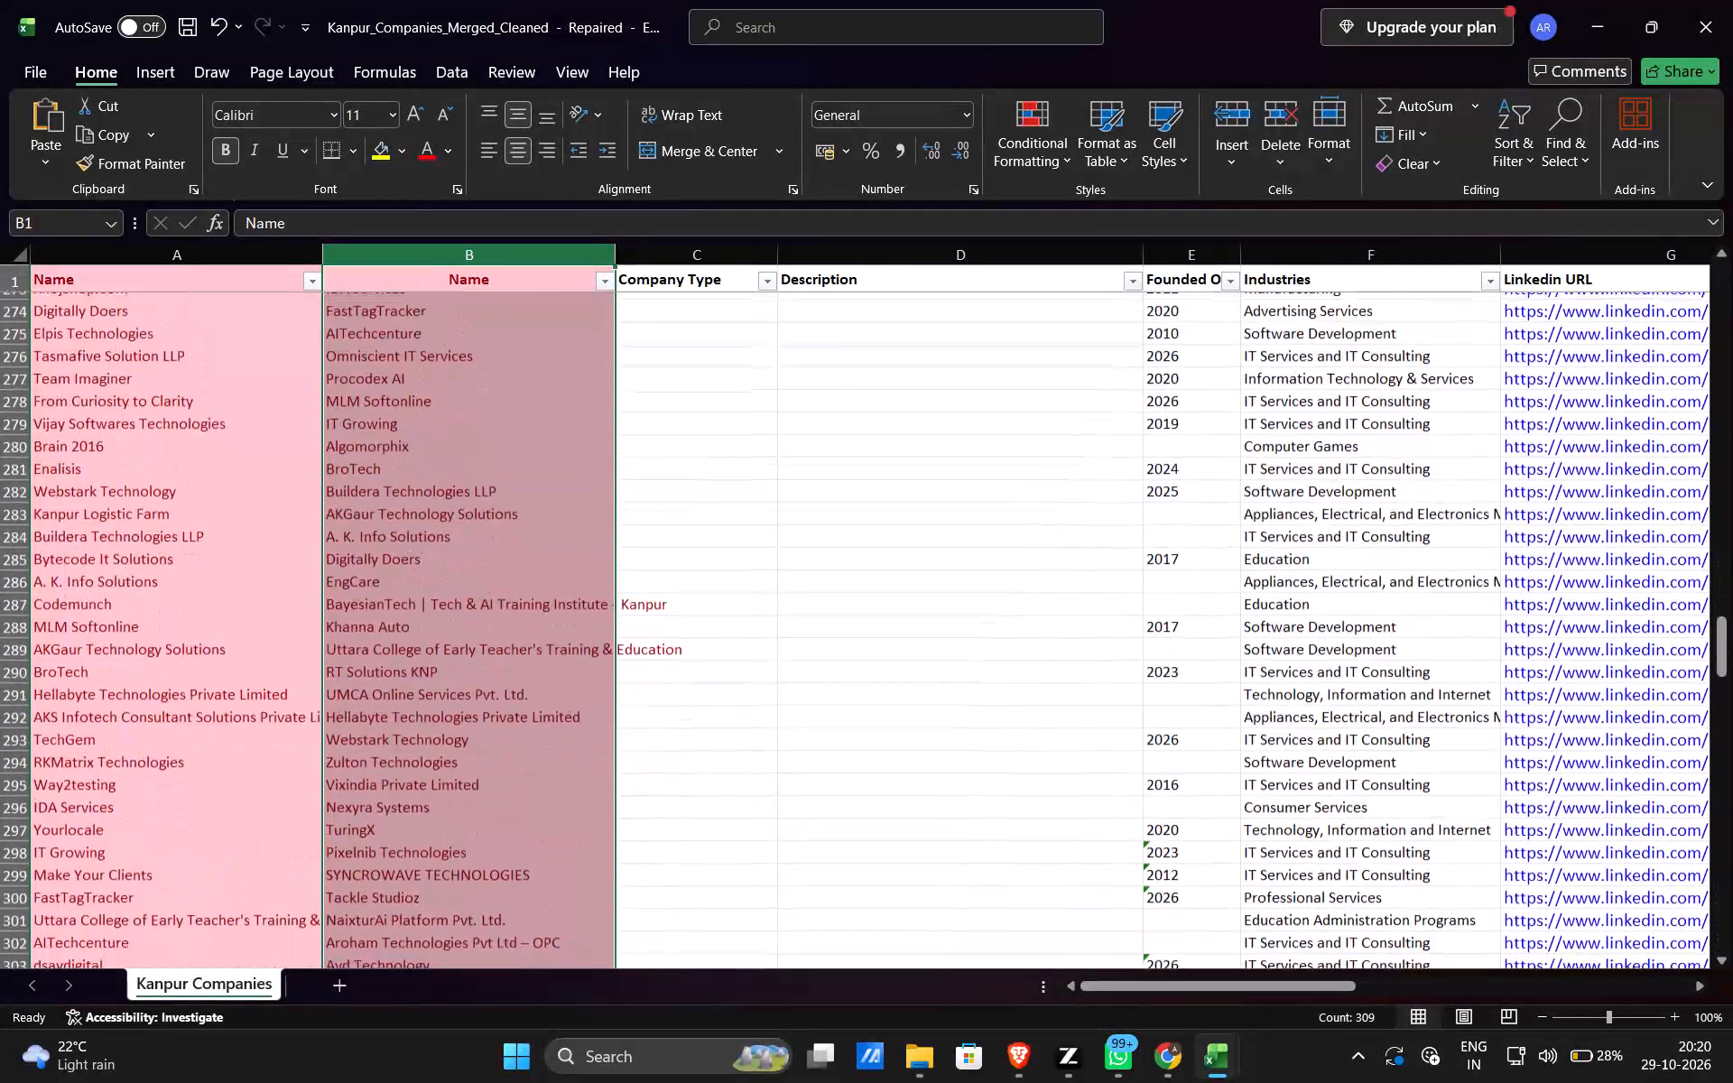
scroll(471, 439, "down", 2)
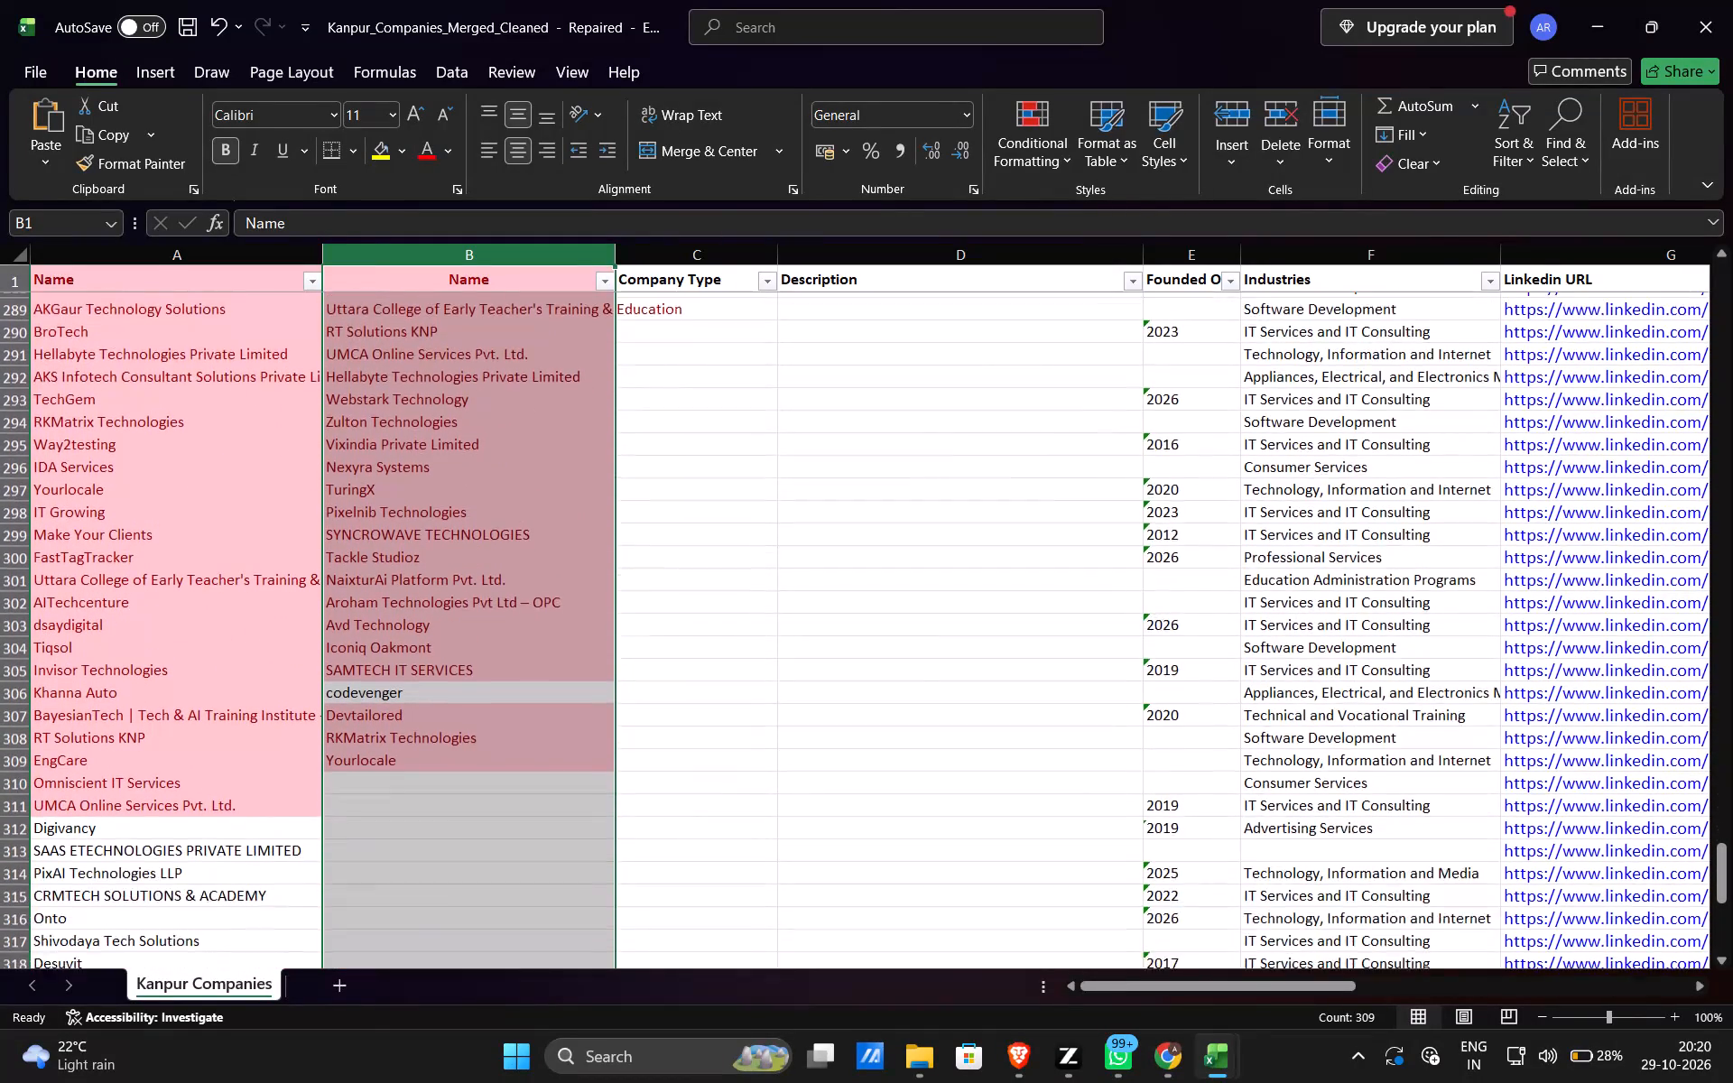
scroll(471, 439, "up", 2)
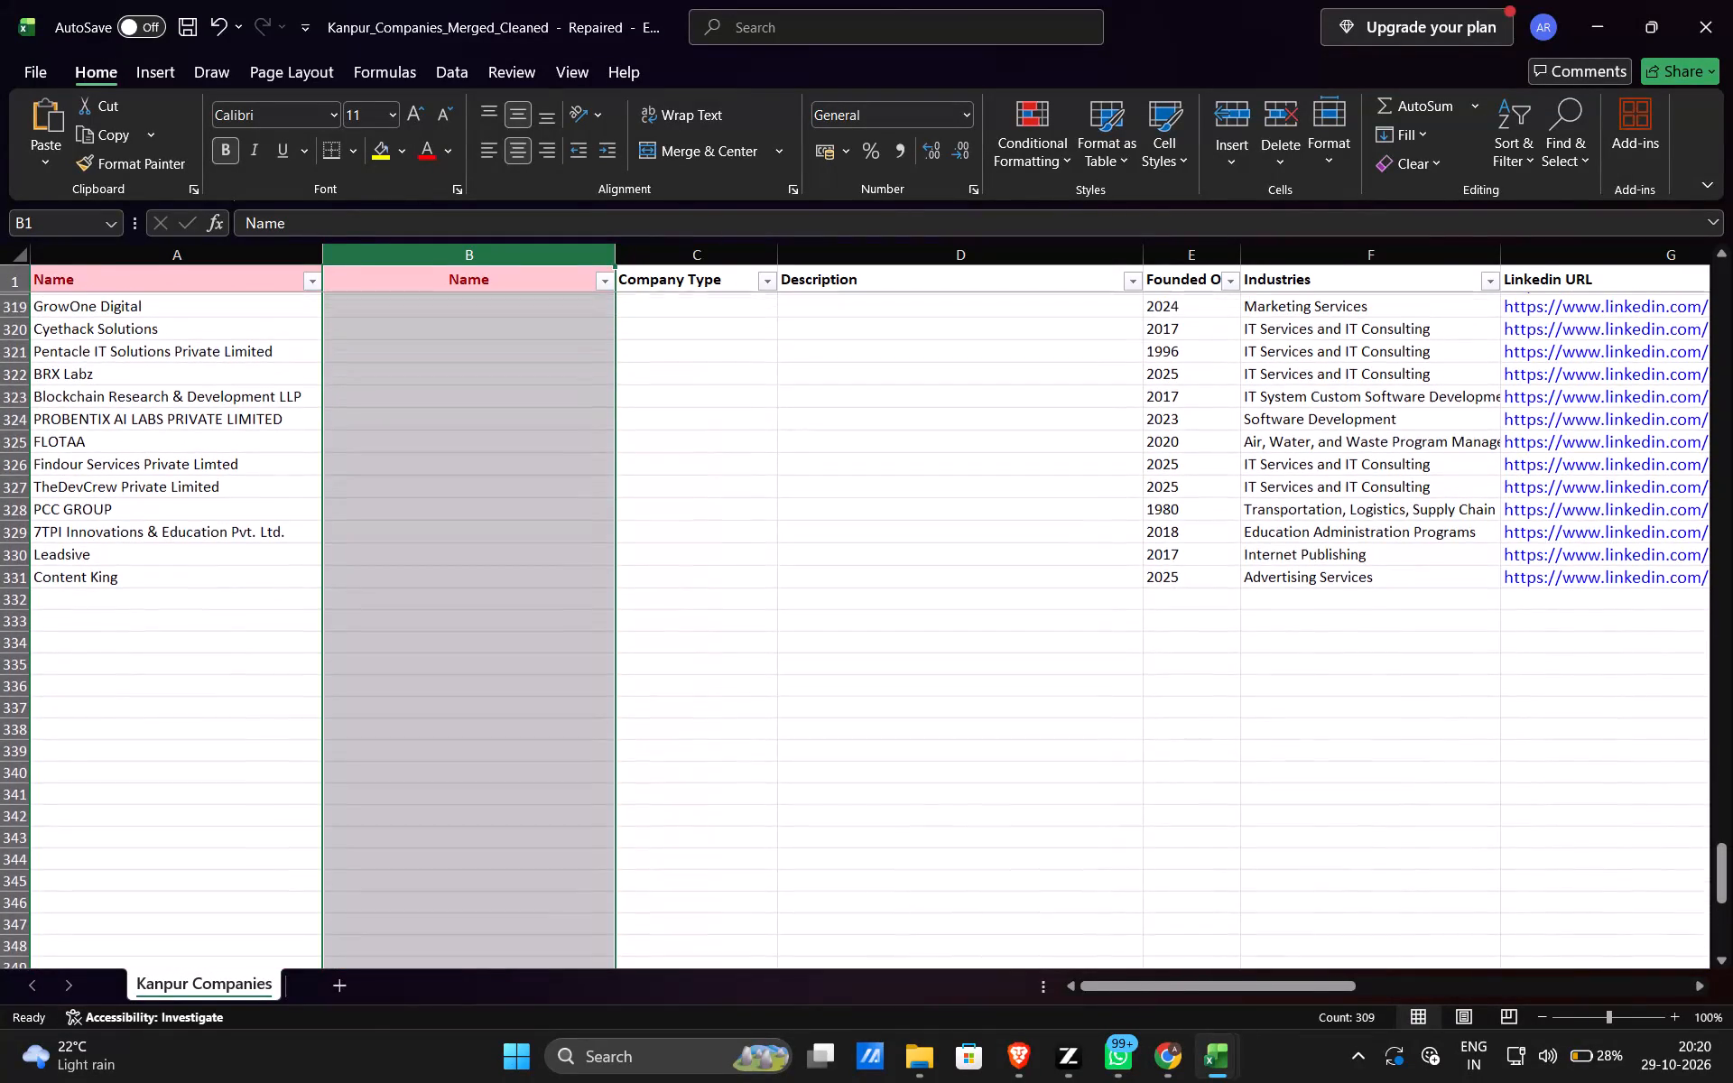
scroll(471, 439, "up", 1)
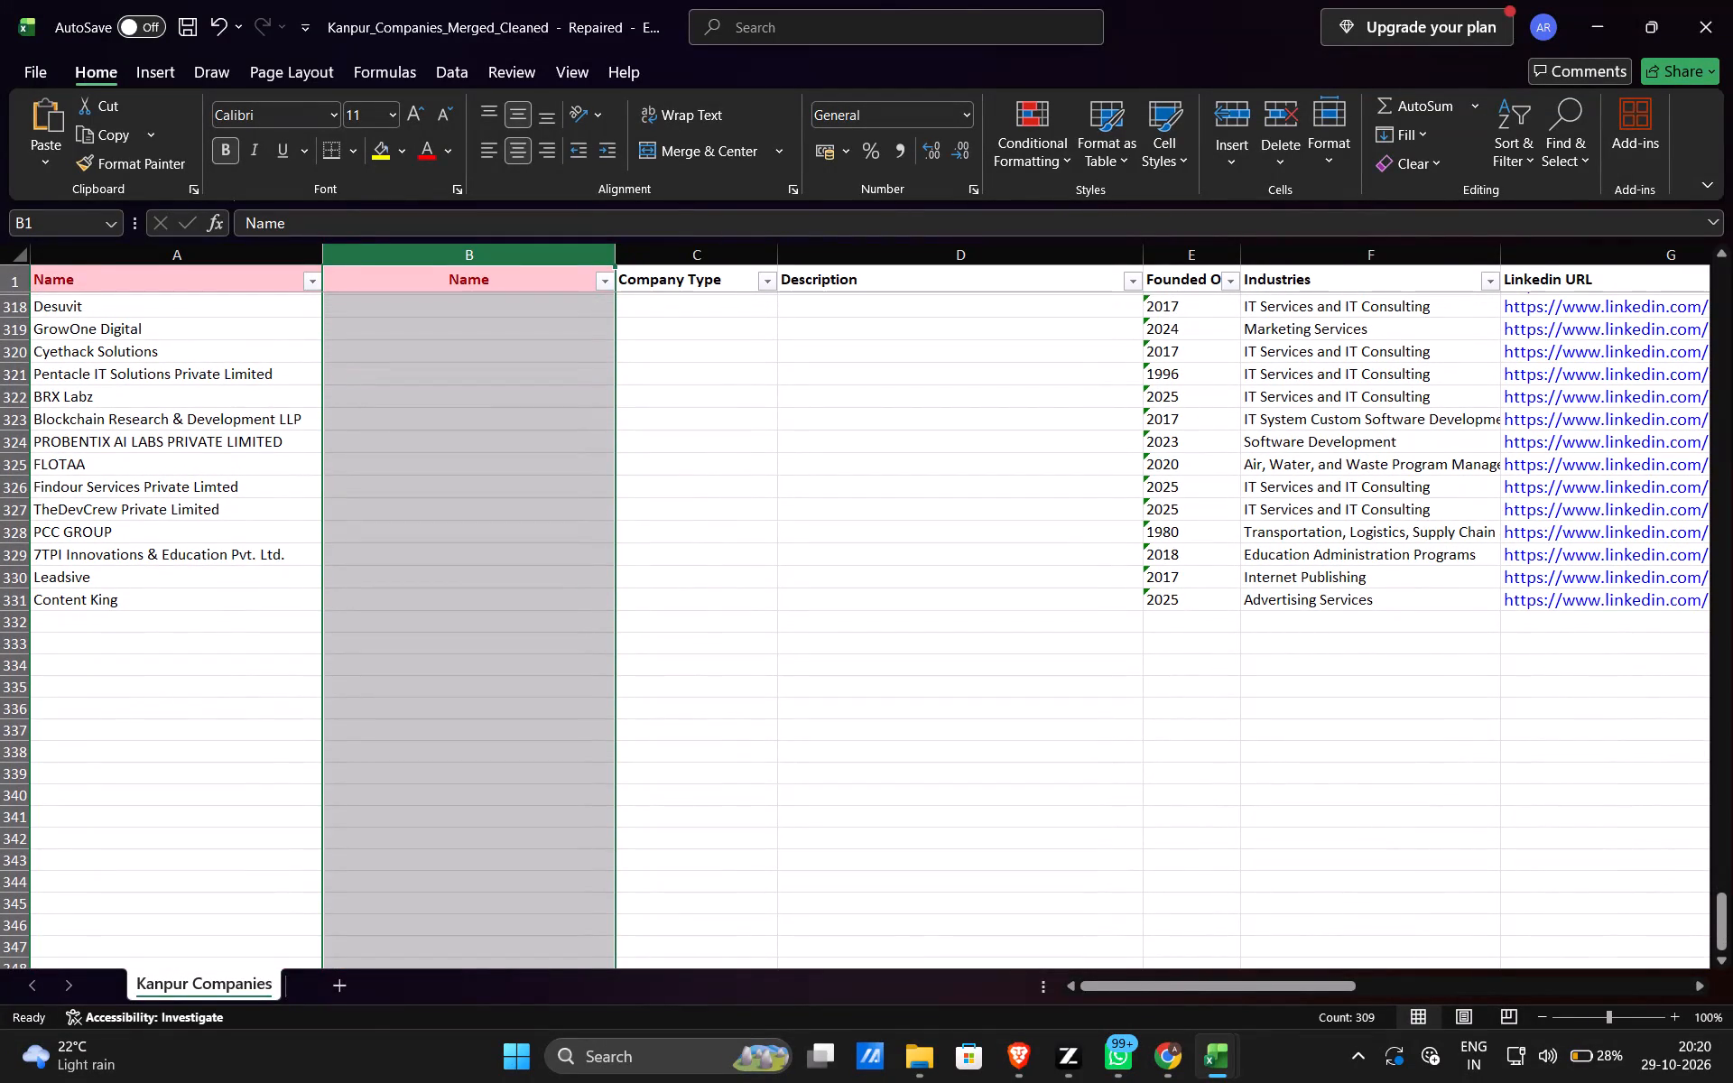
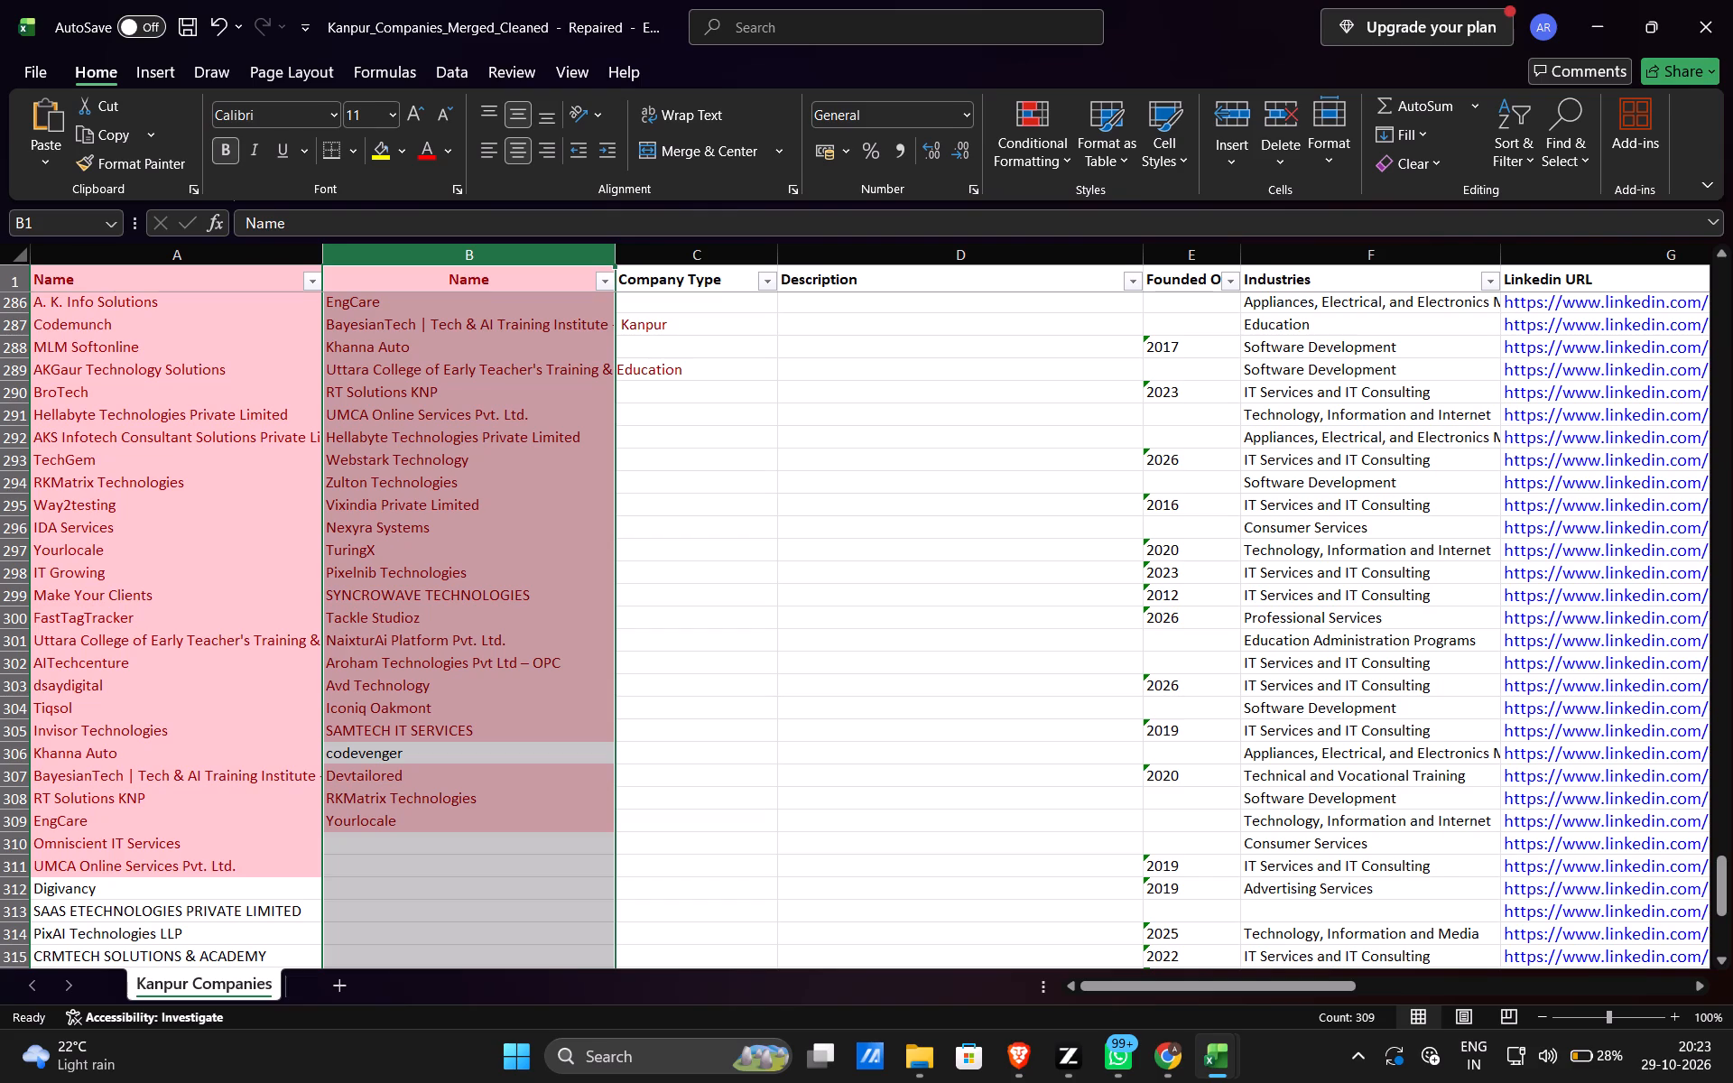
Examine the end of both Name columns, including the rows beyond the pasted list, for unhighlighted company names and return to the first row.
scroll(392, 673, "down", 1)
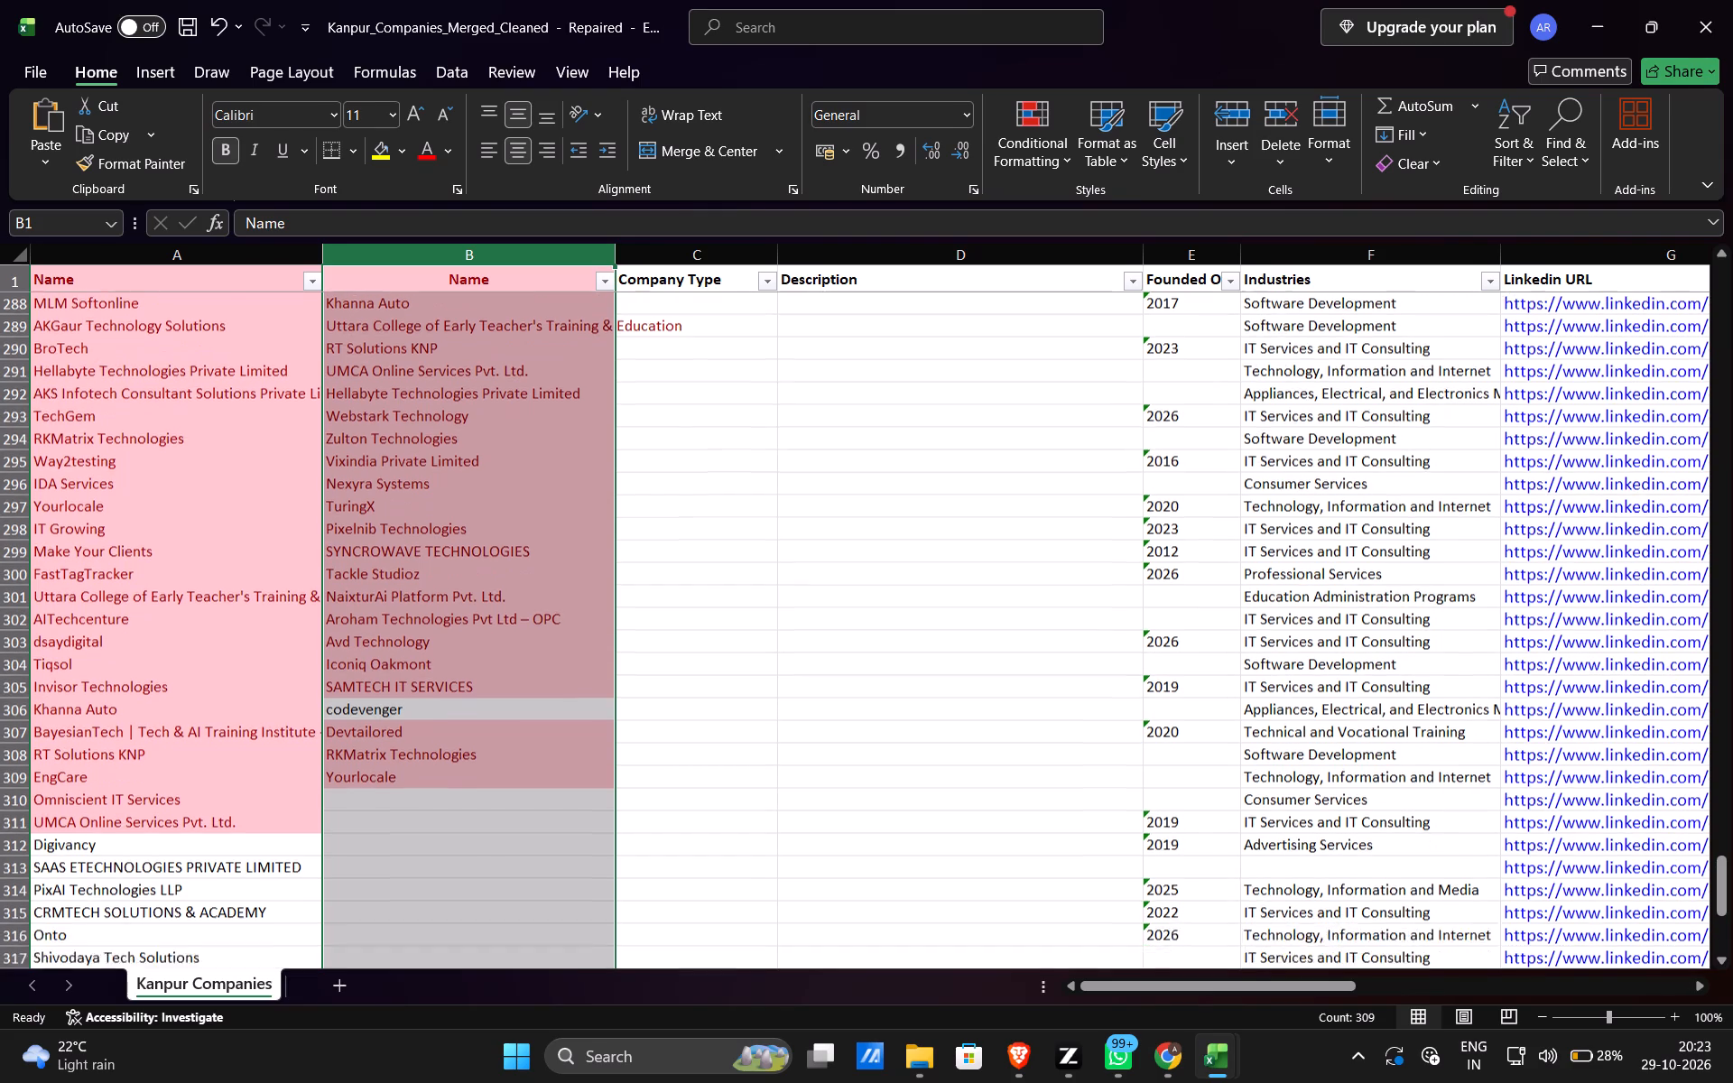
scroll(392, 673, "down", 3)
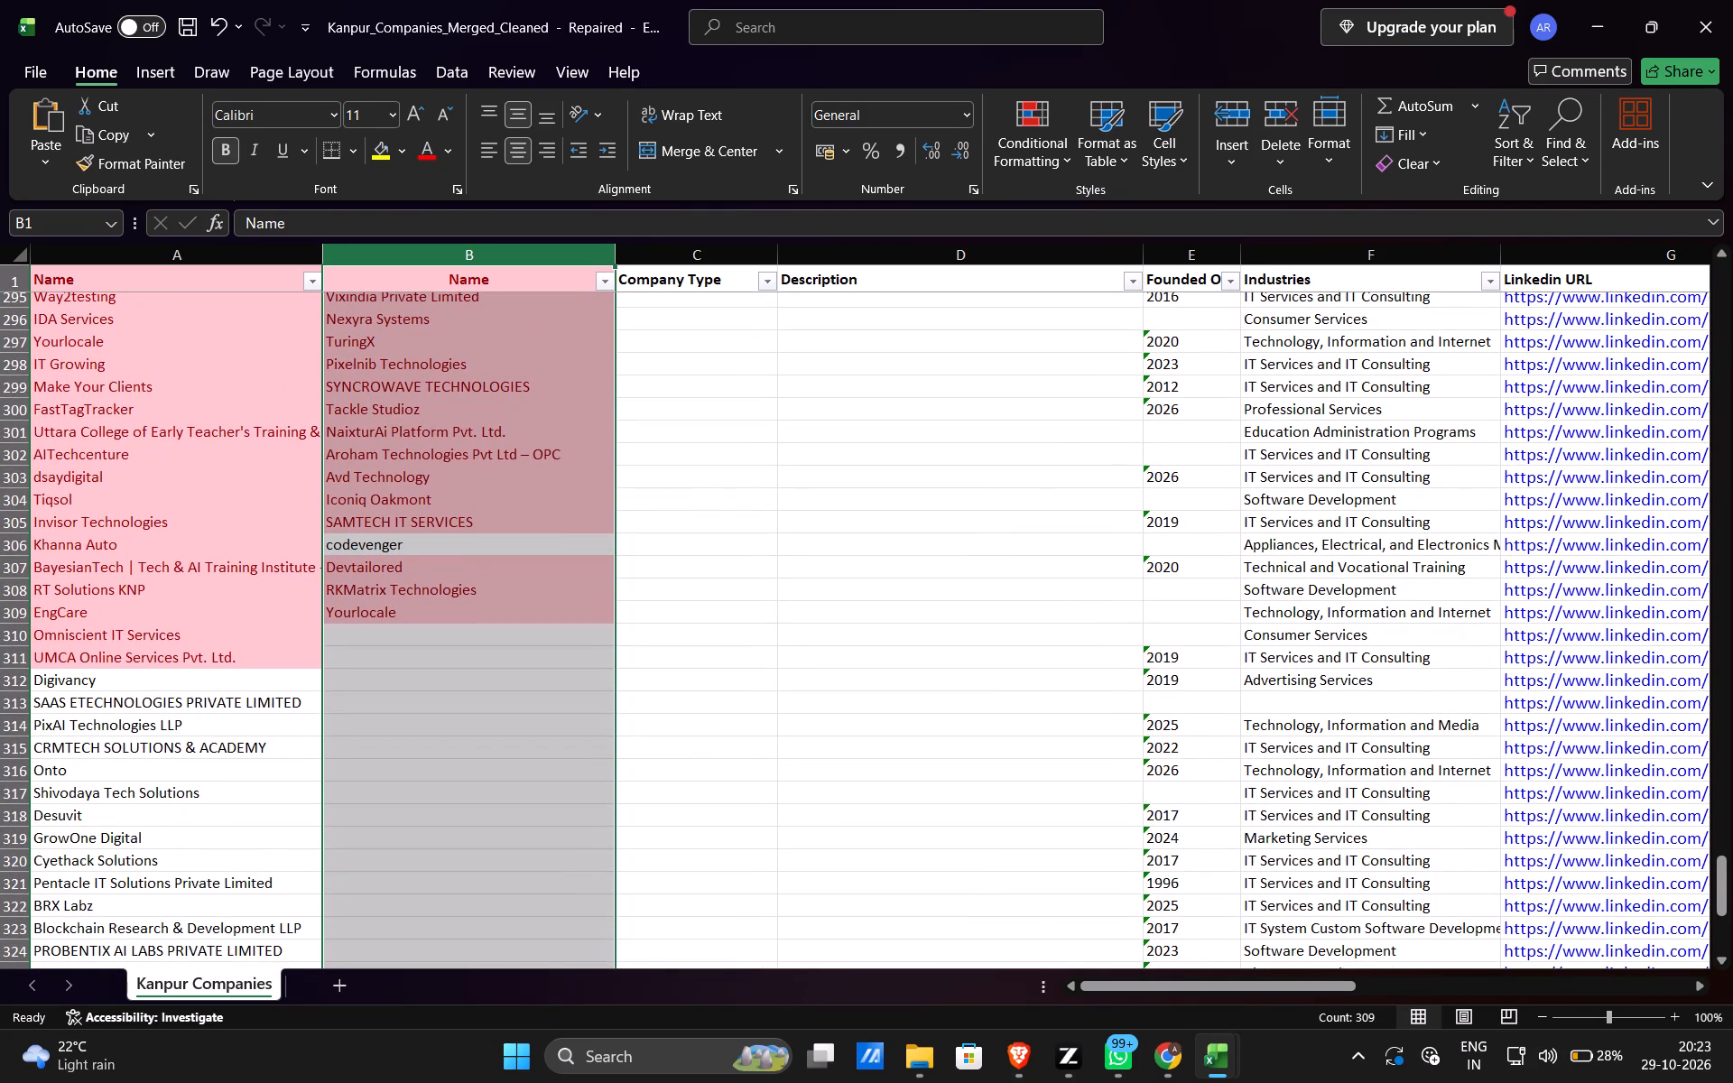
scroll(392, 673, "down", 2)
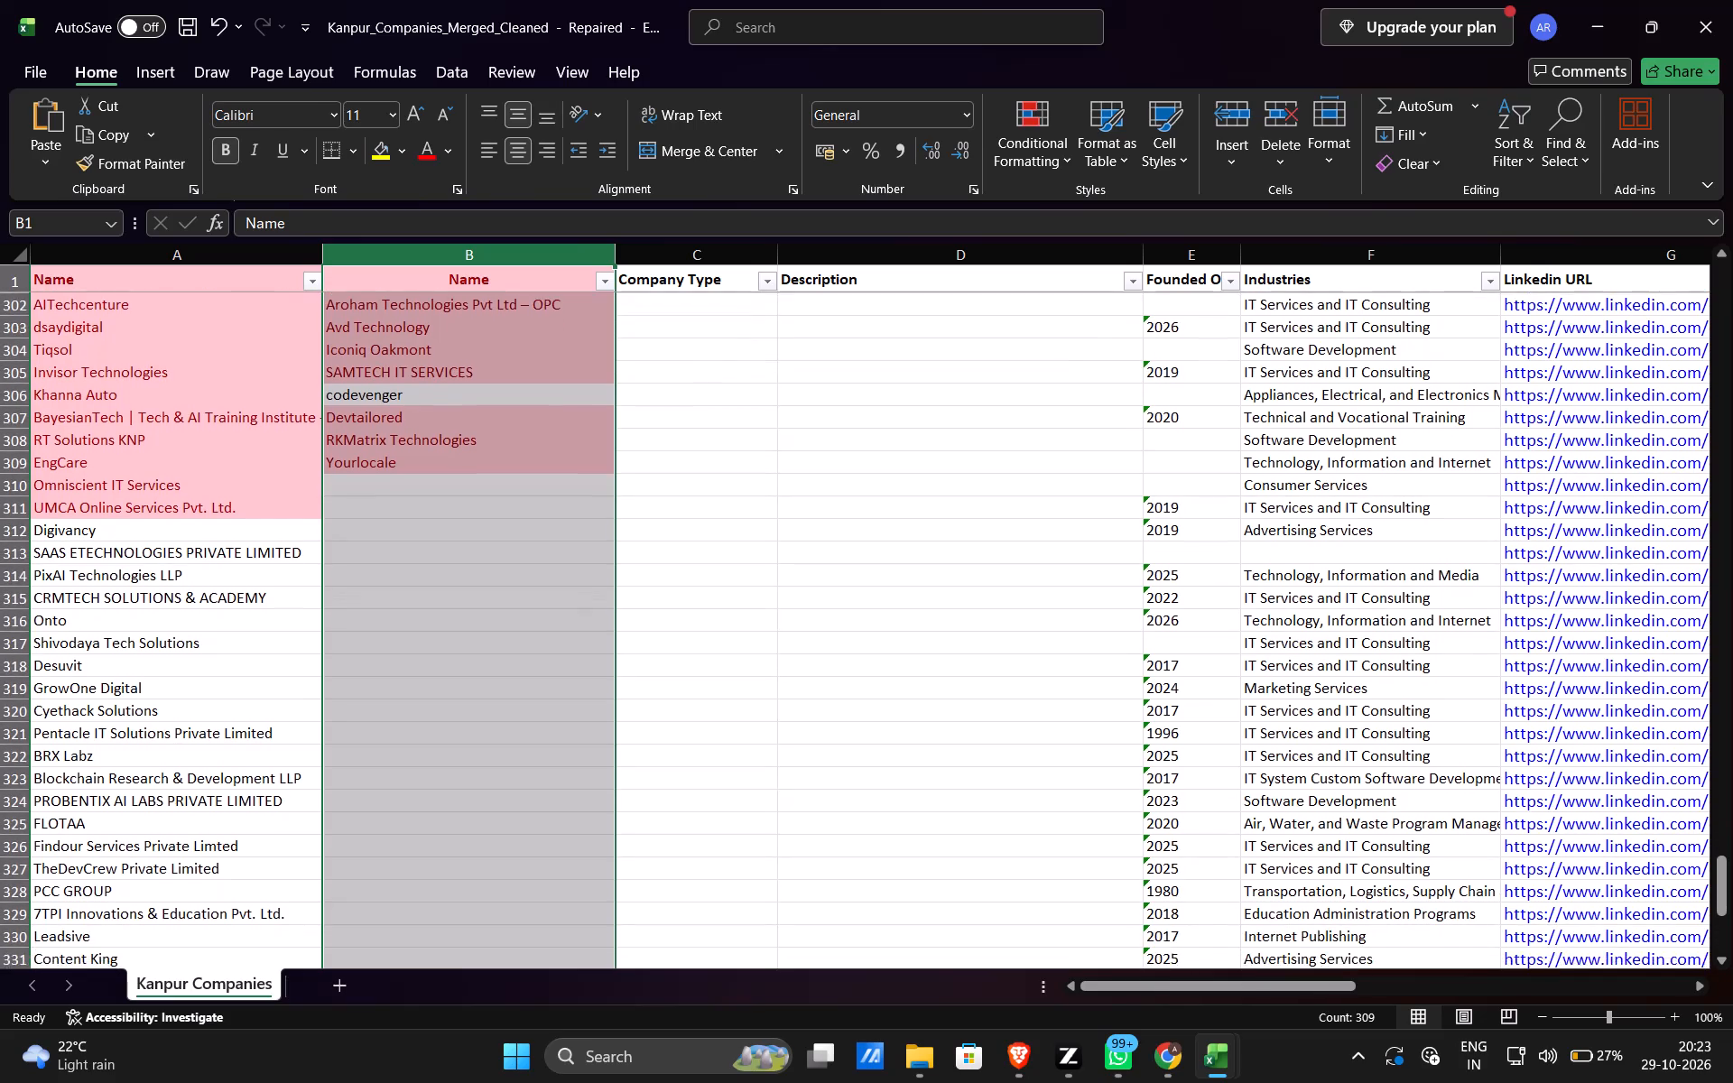
scroll(392, 673, "down", 1)
scroll(392, 673, "up", 1)
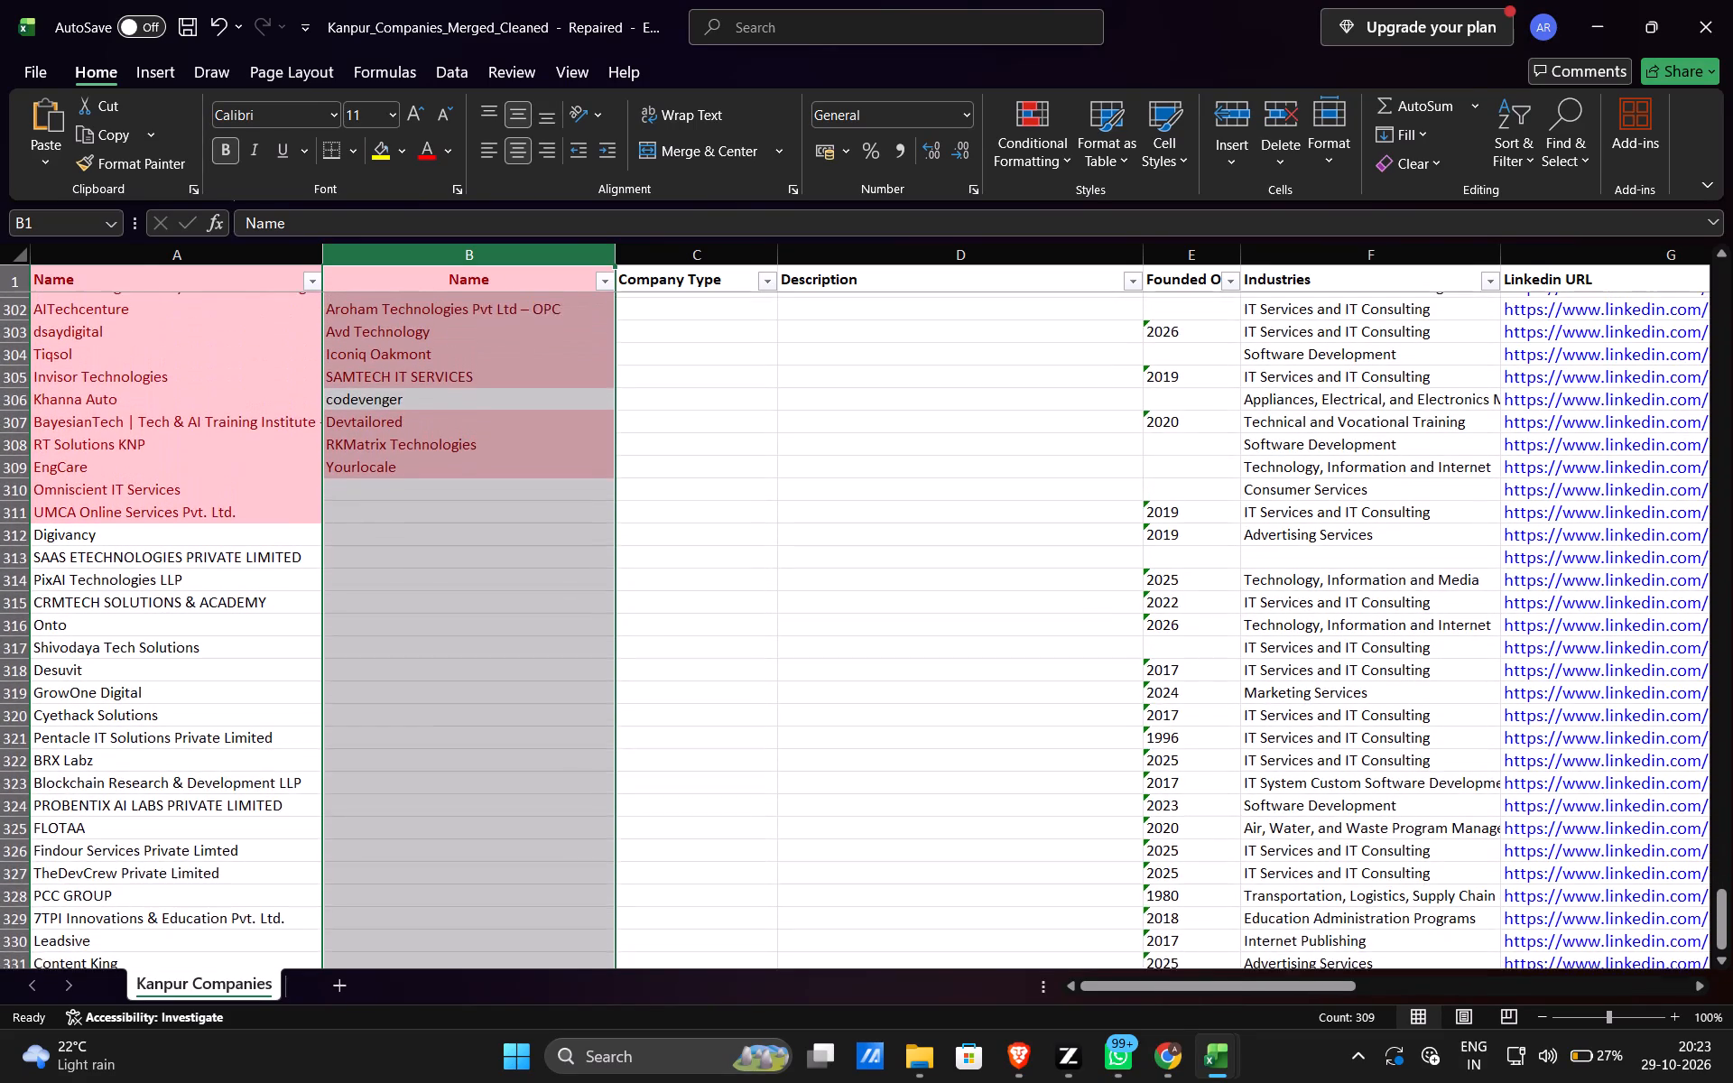
scroll(392, 673, "up", 8)
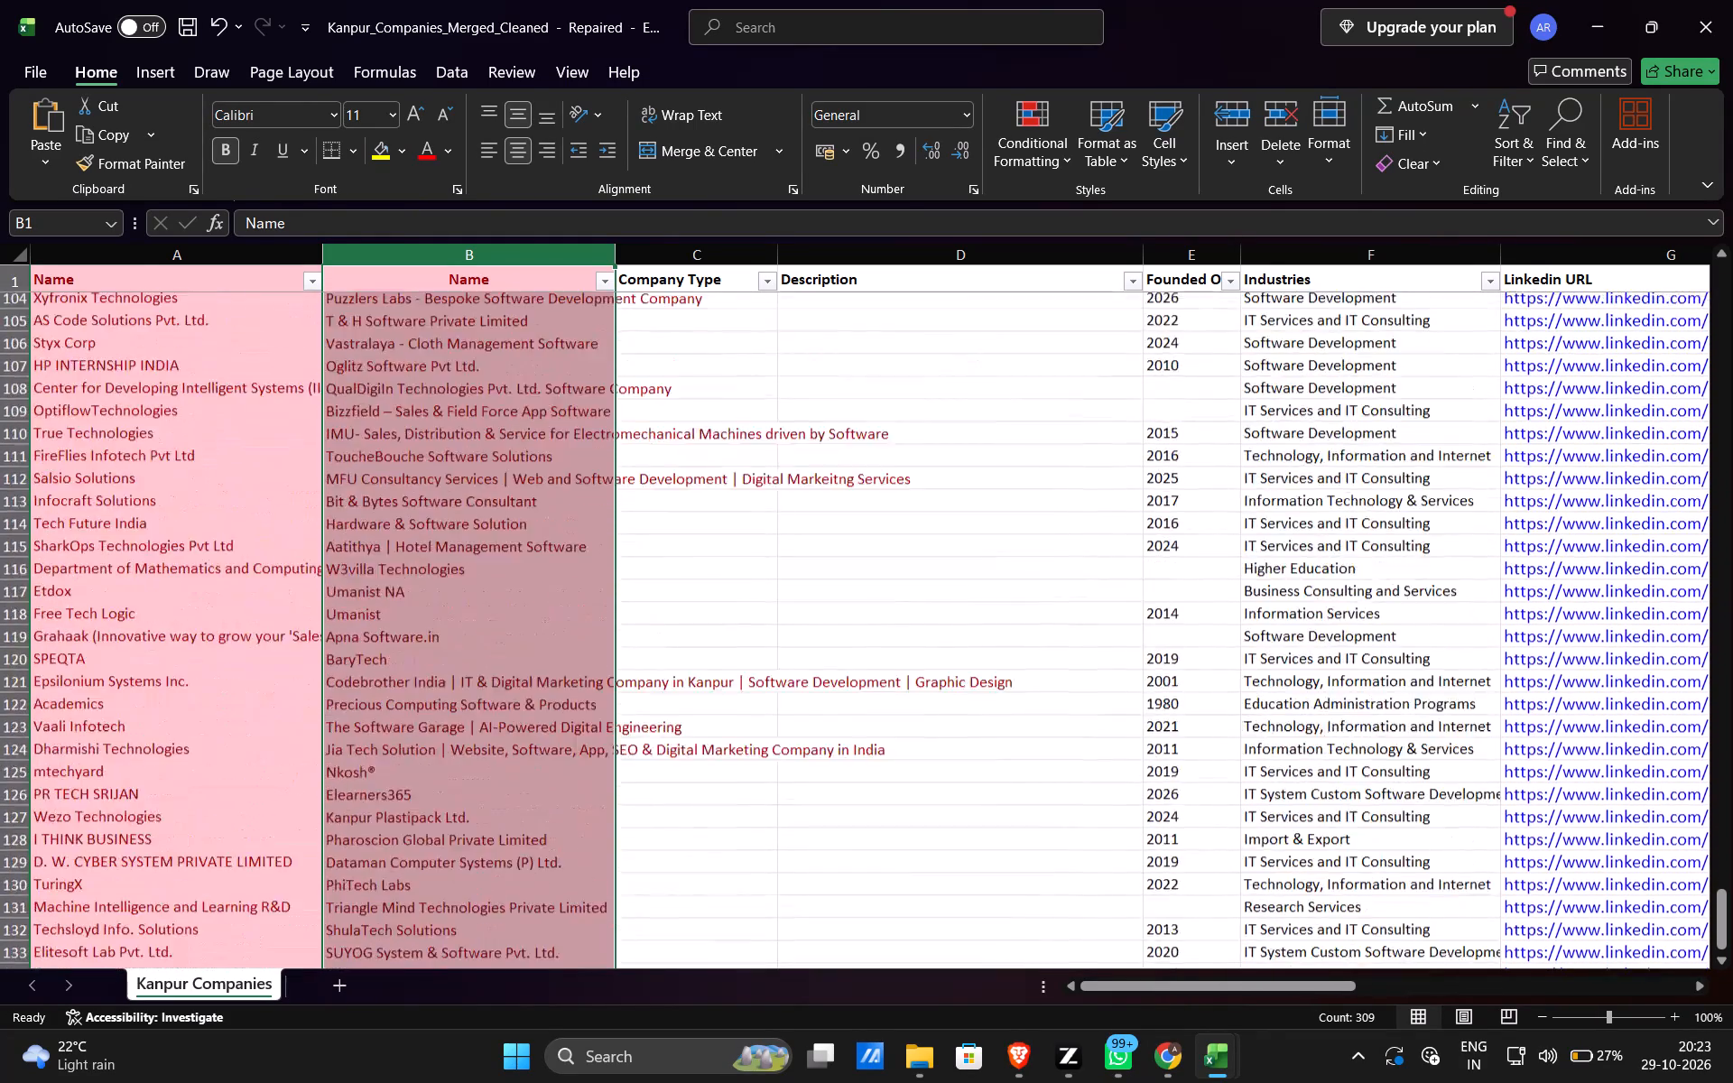
scroll(413, 737, "up", 3)
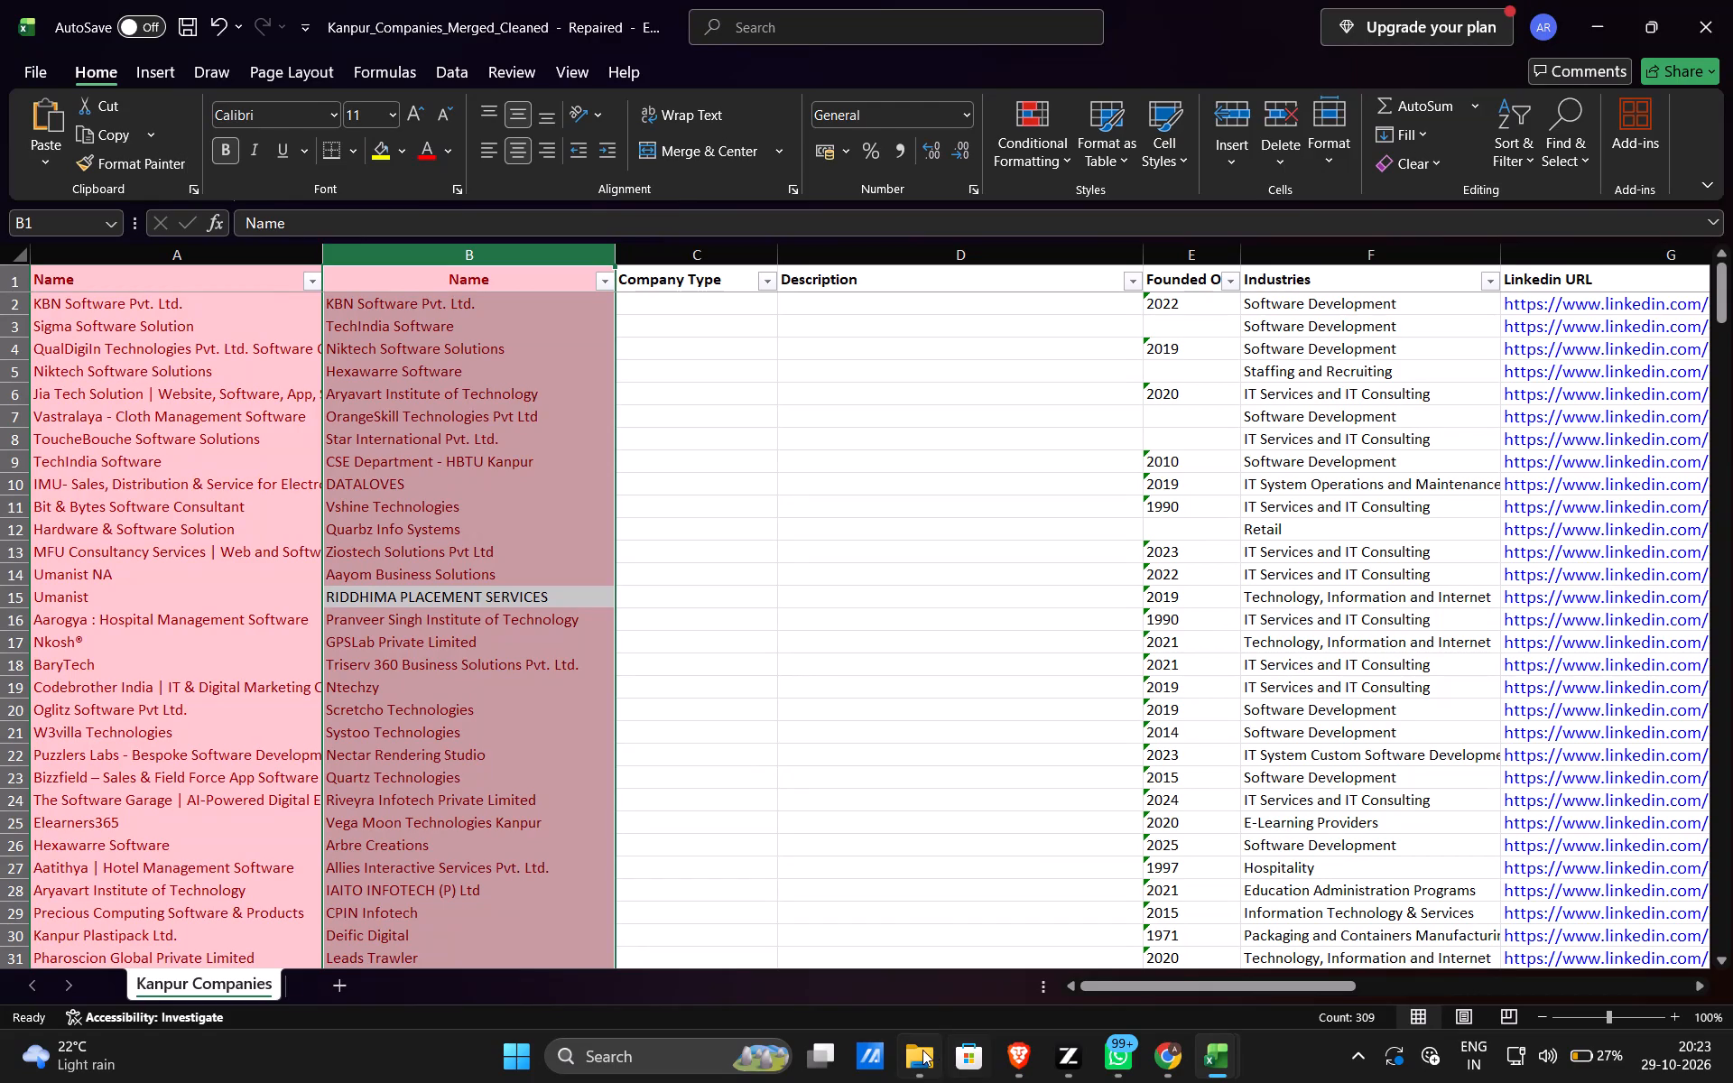
Delete the pasted Name column B from the Kanpur_Companies_Merged_Cleaned sheet.
left_click(942, 931)
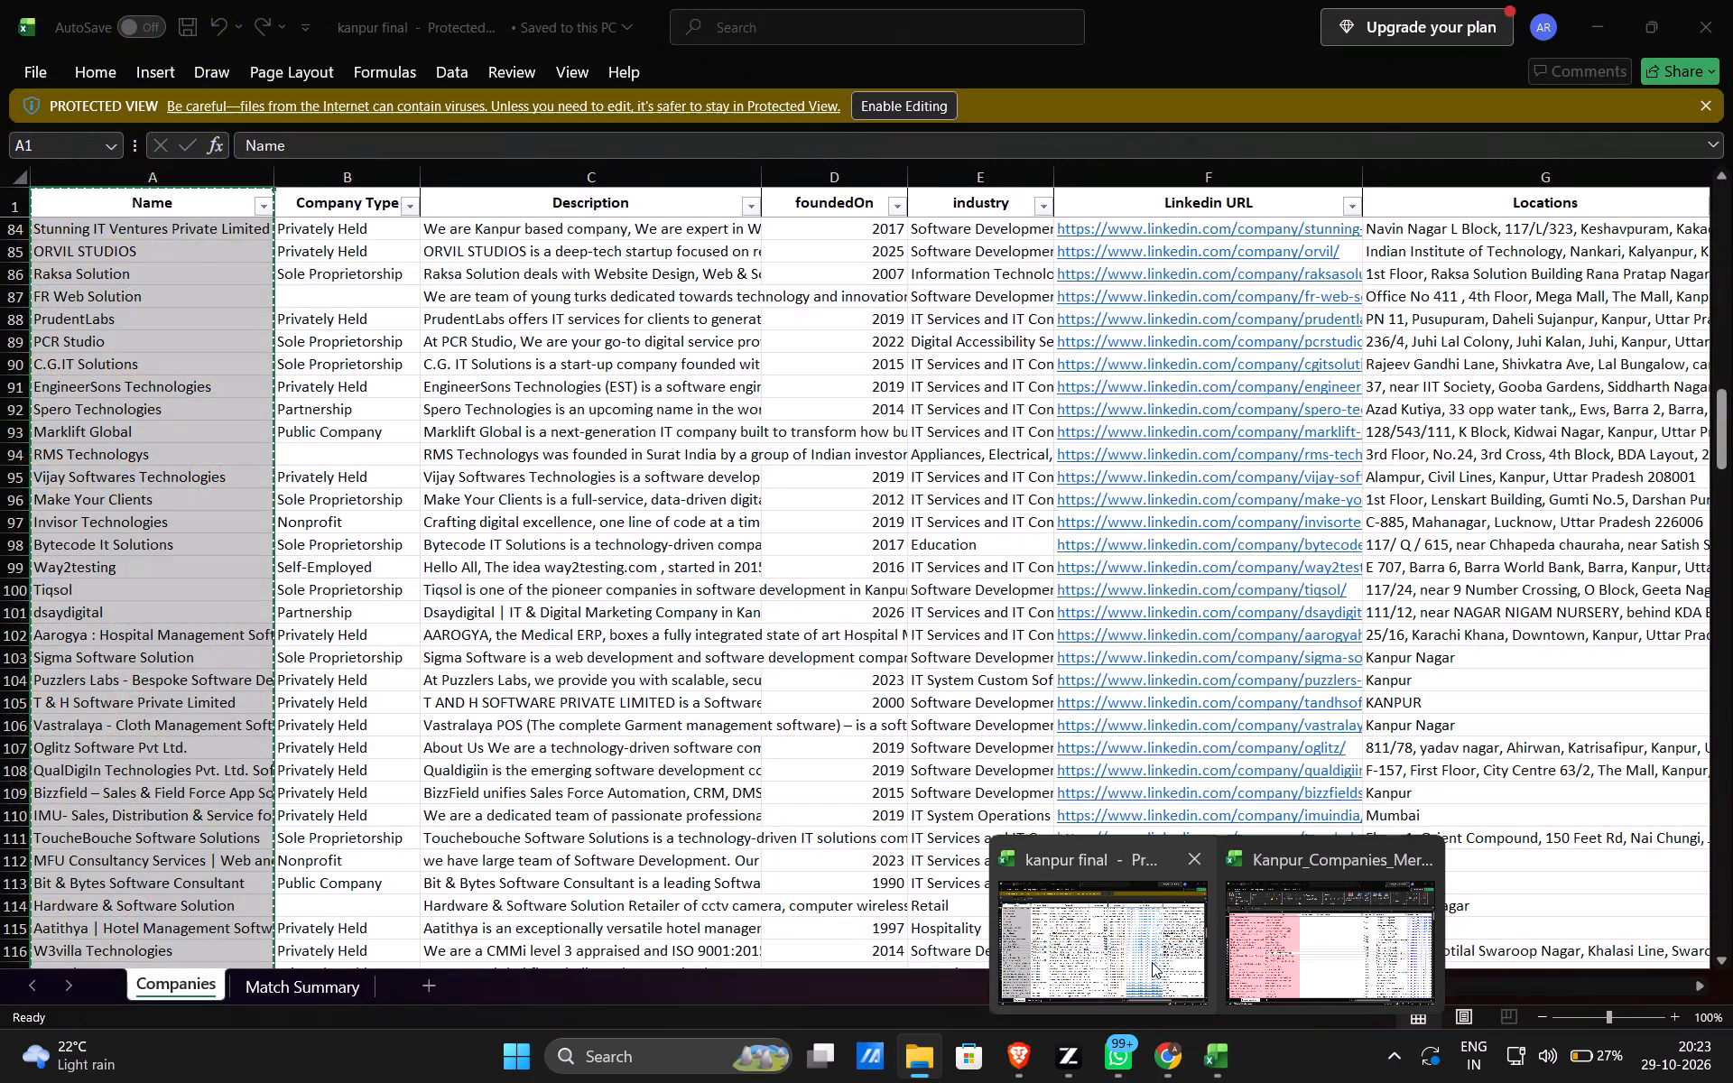
left_click(1290, 944)
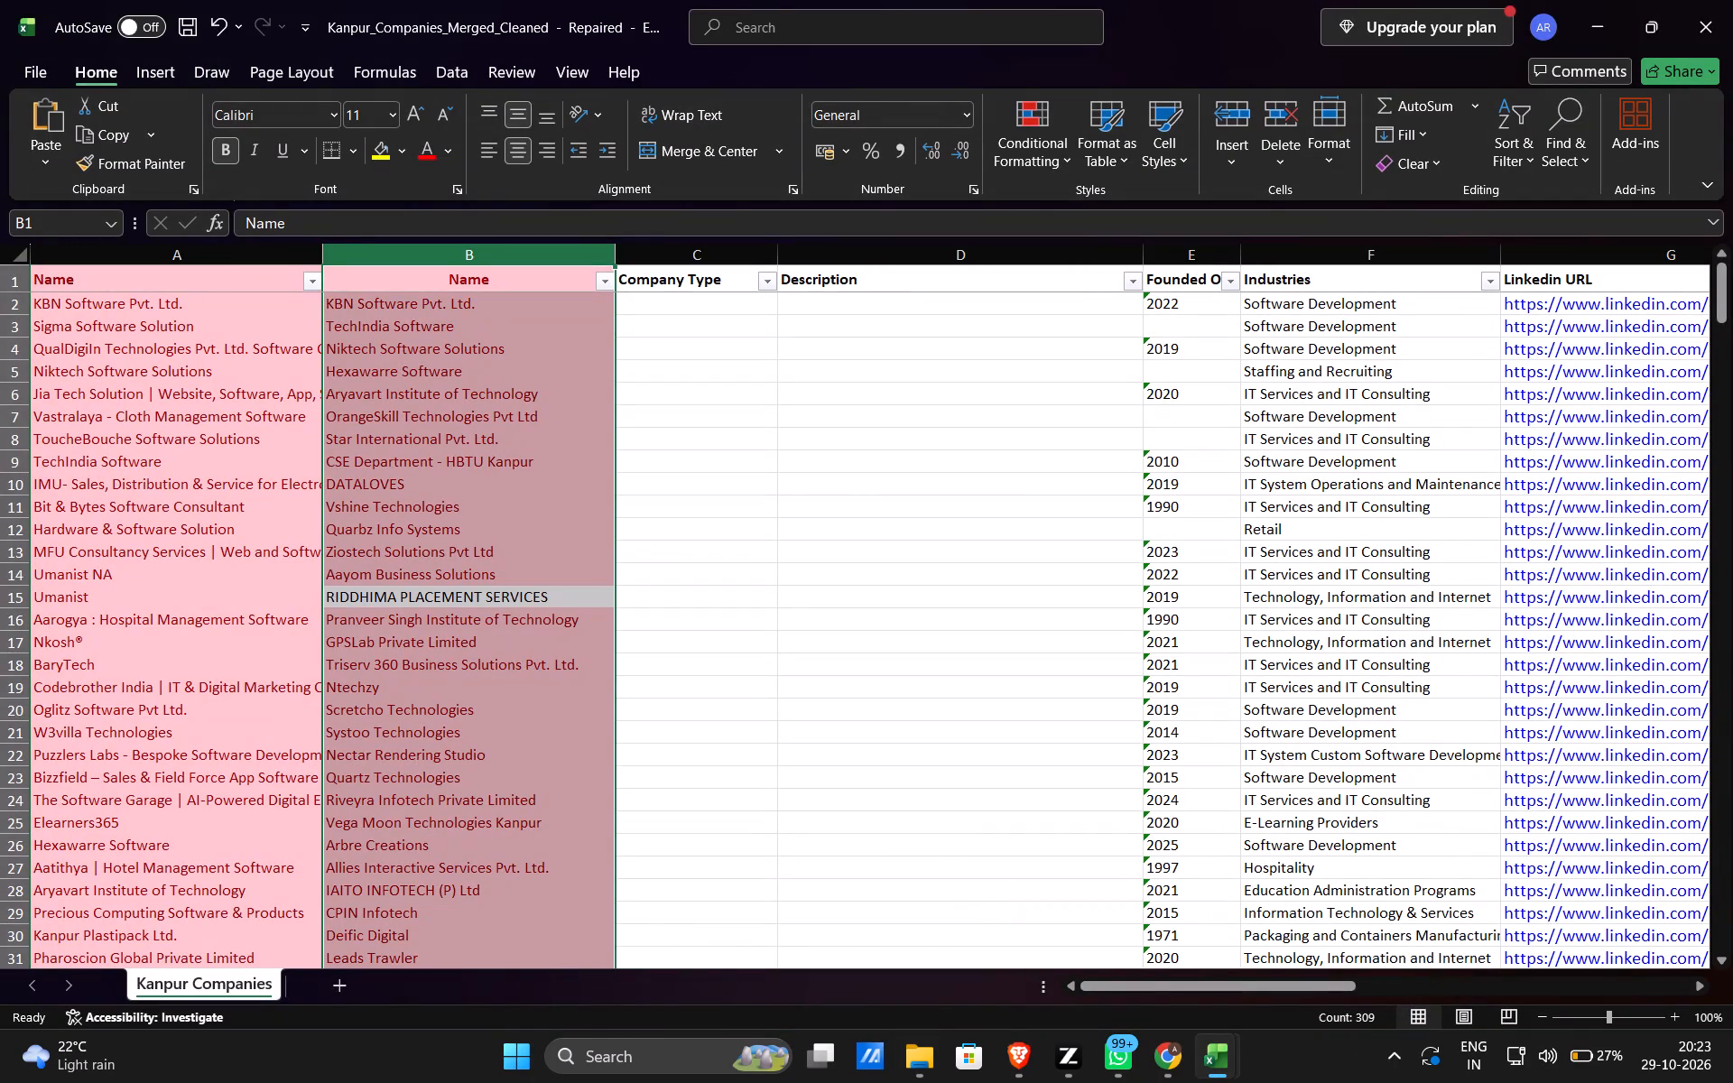
double_click(469, 256)
right_click(469, 256)
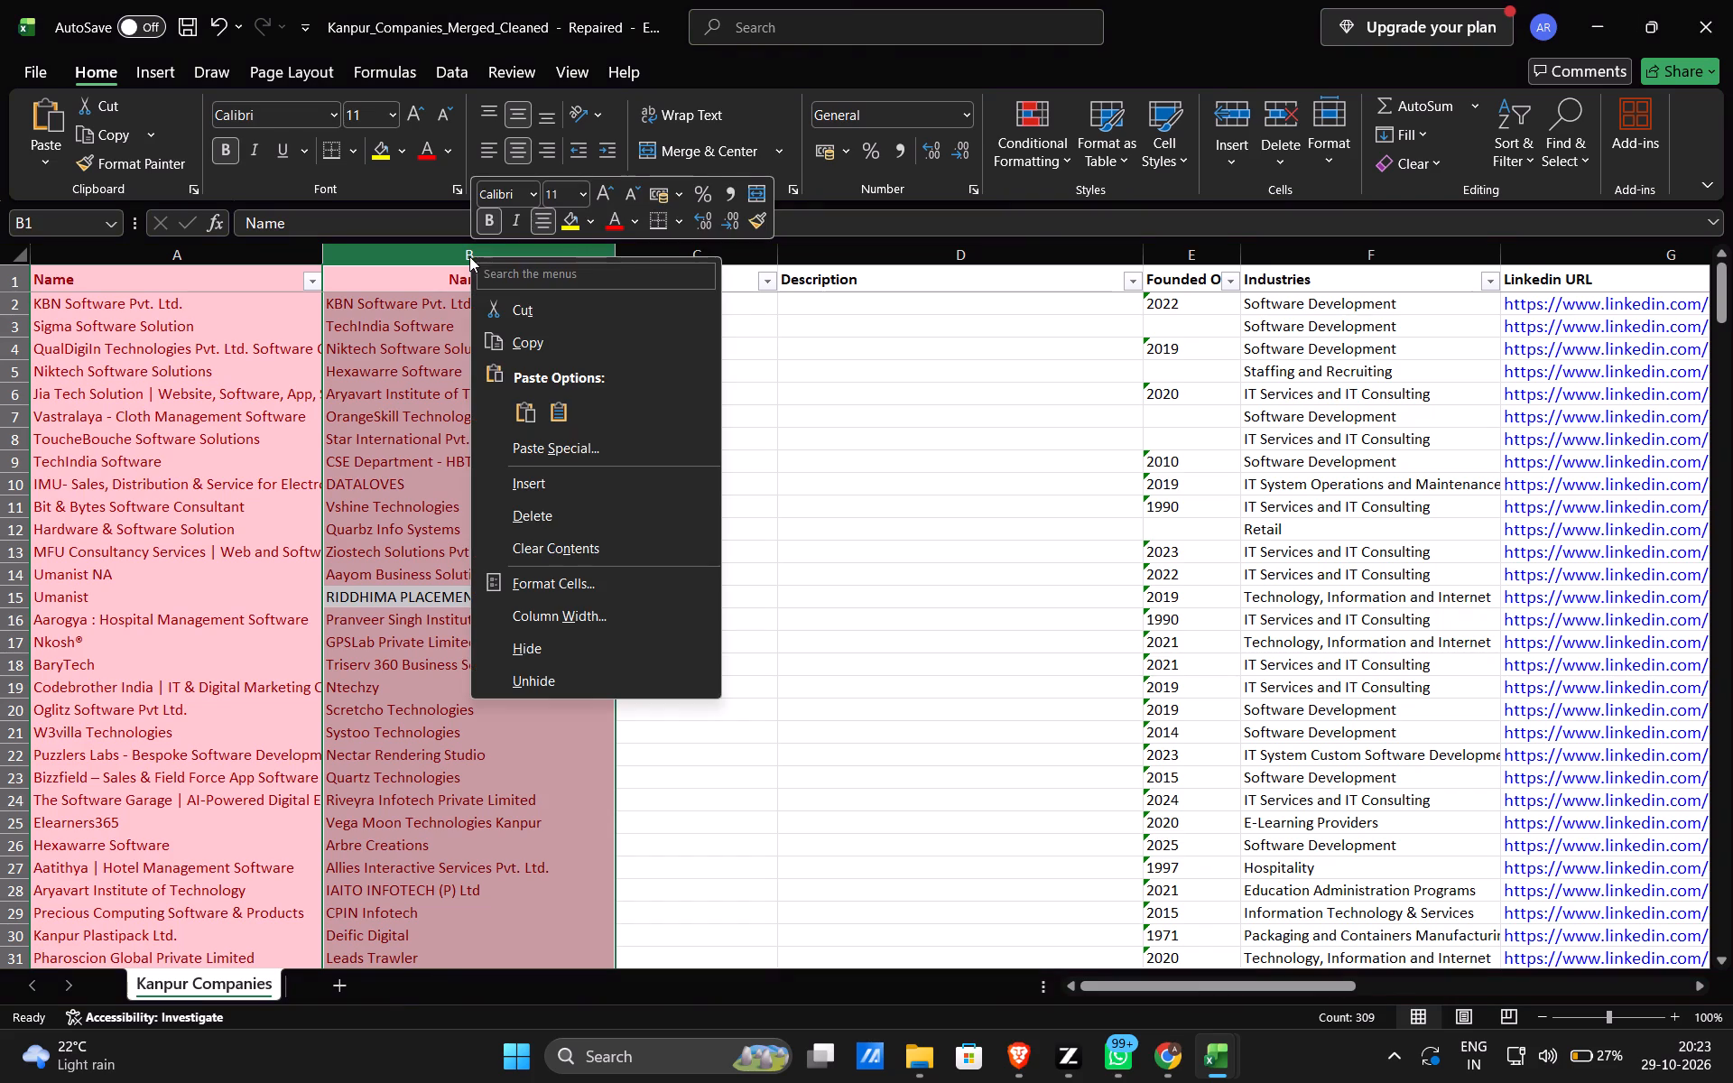
left_click(559, 505)
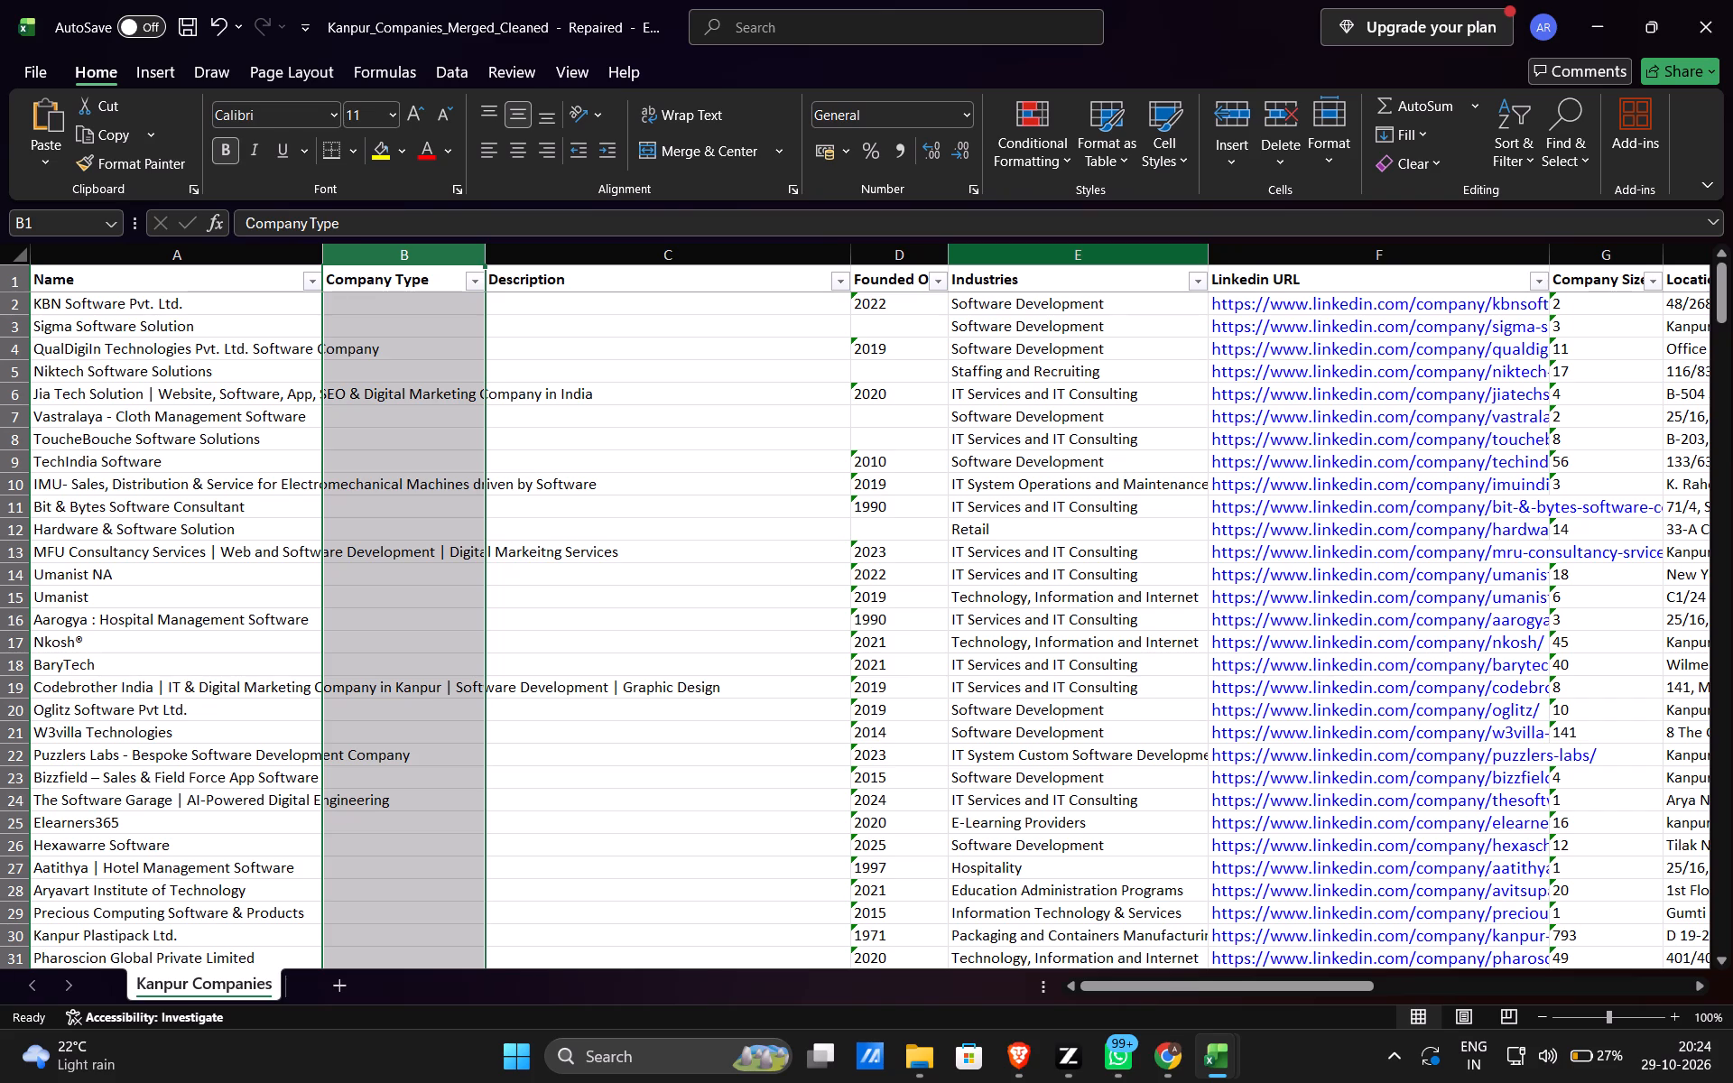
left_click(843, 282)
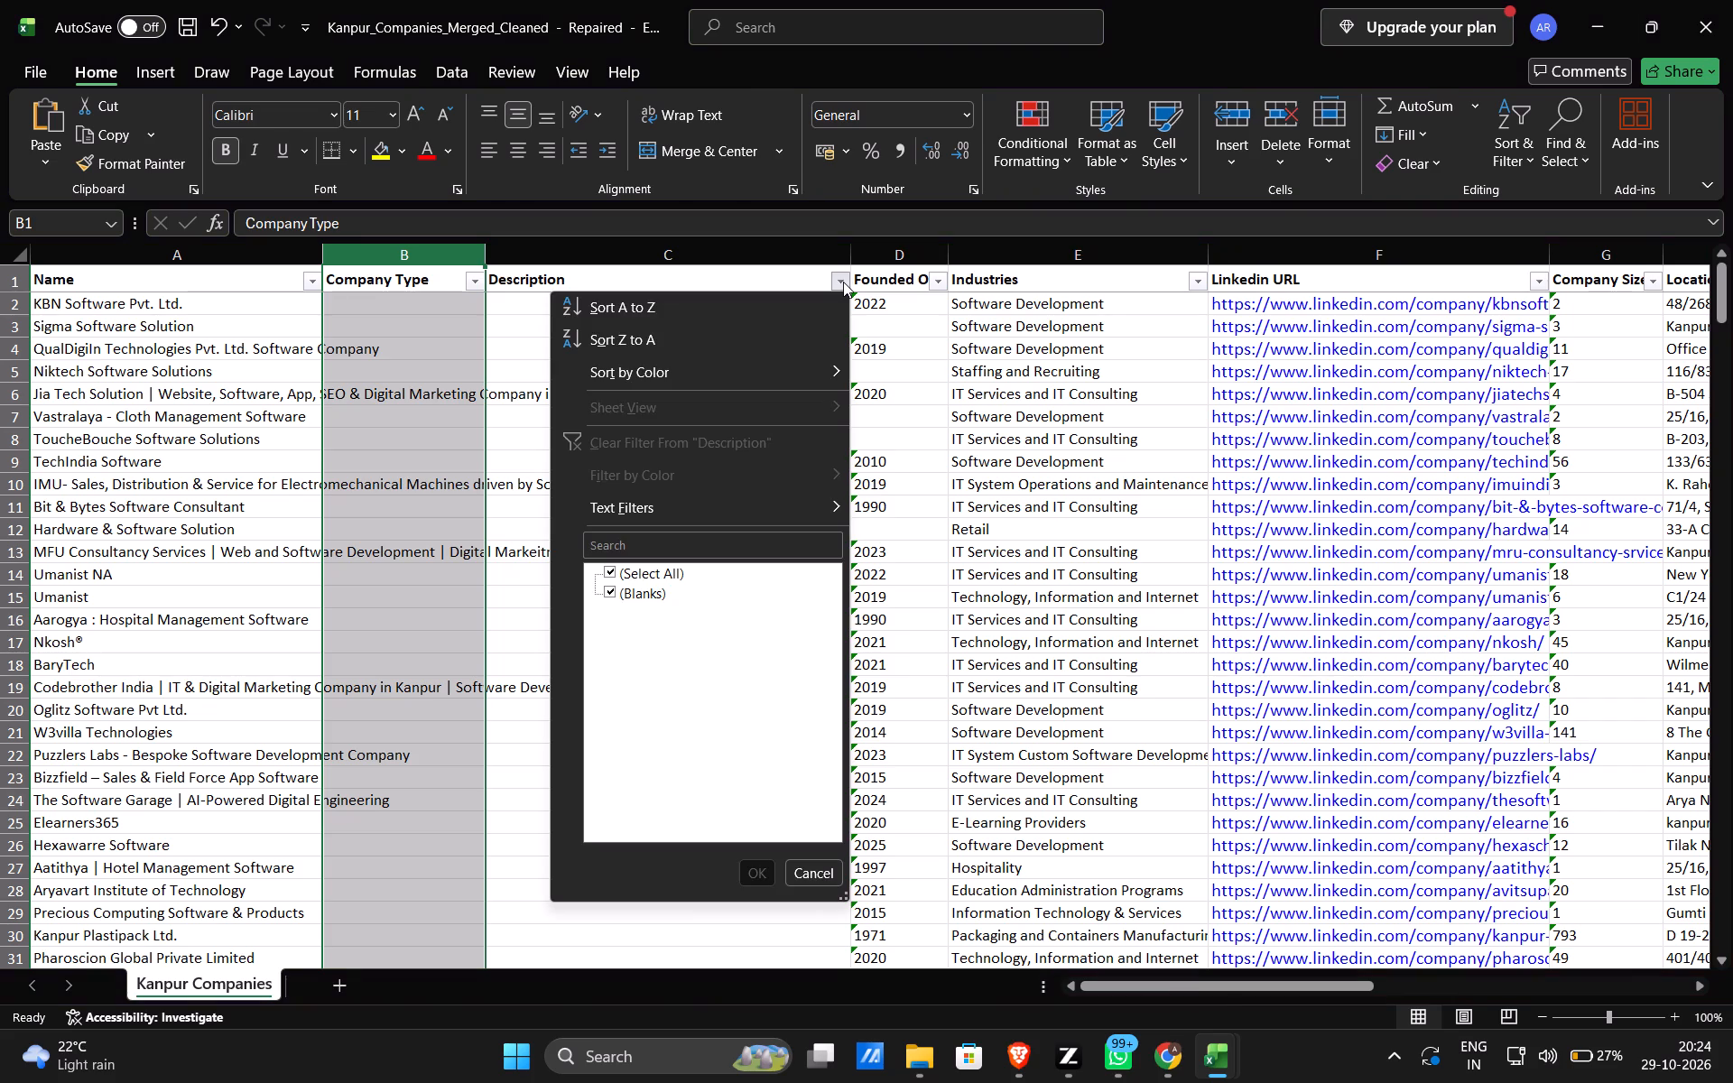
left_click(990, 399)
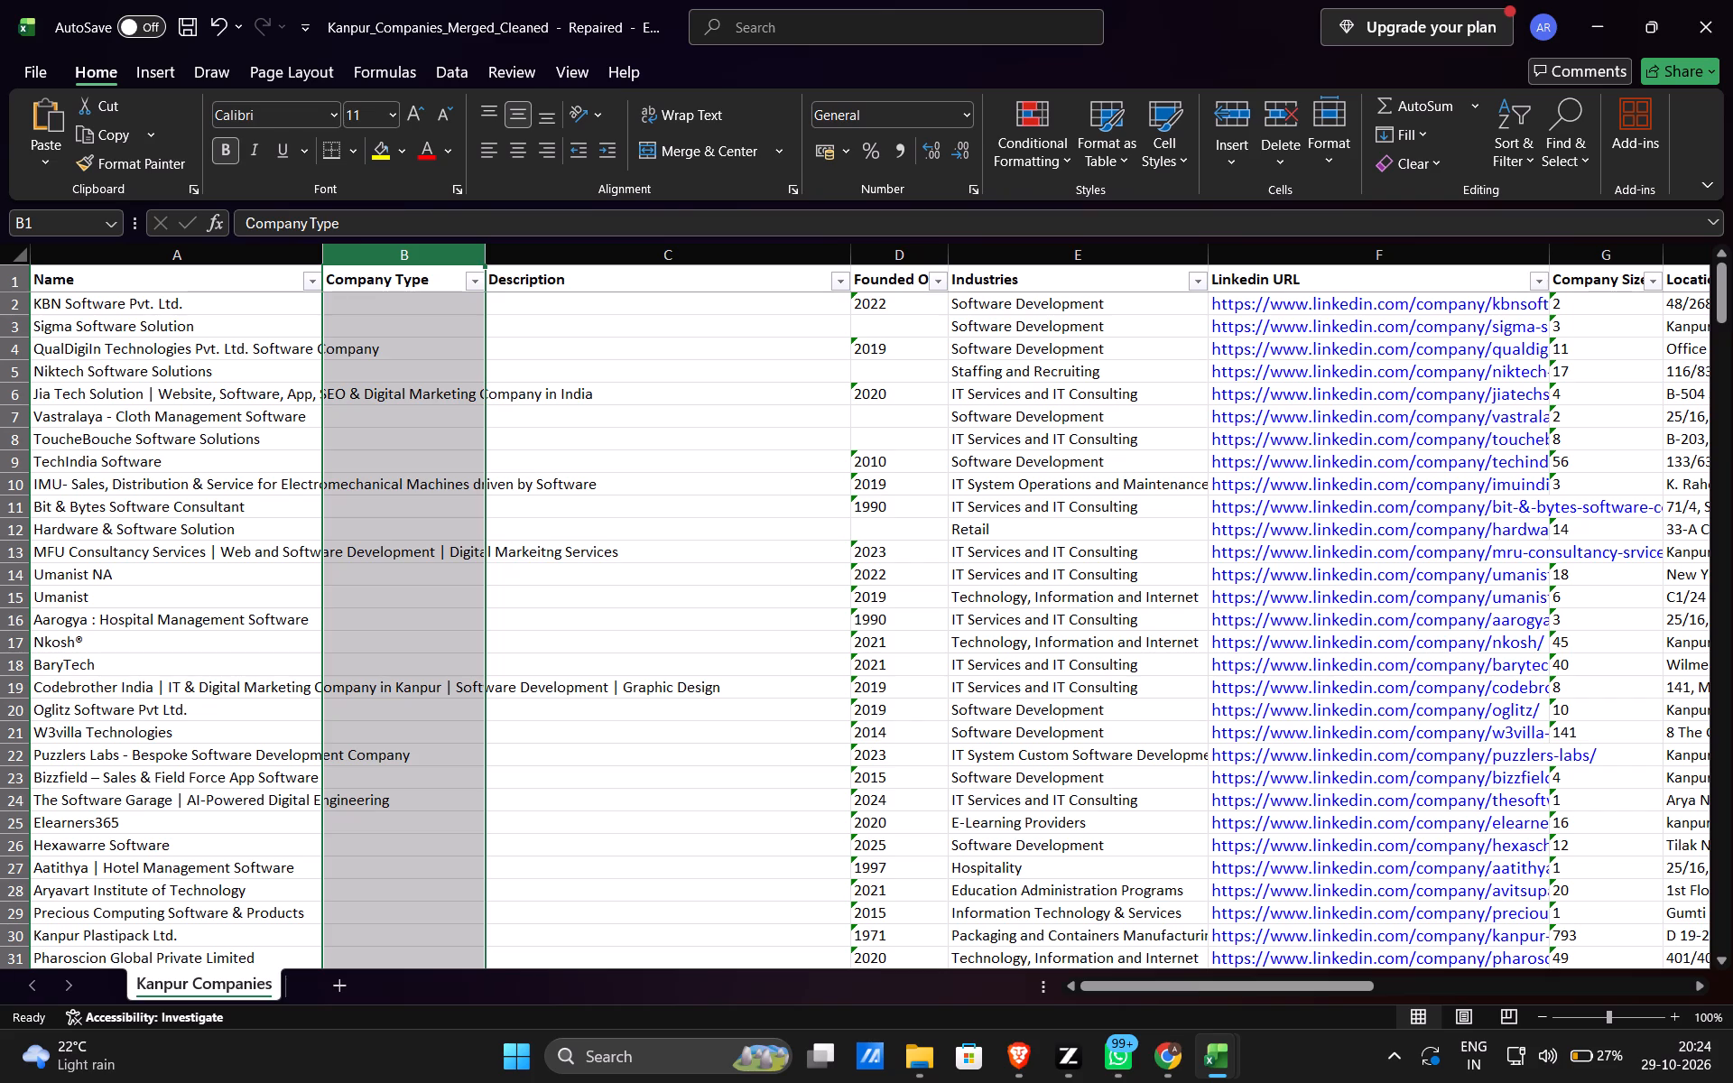
Copy the company name "Aatithya | Hotel Management Software" from its cell in the Name column.
double_click(192, 873)
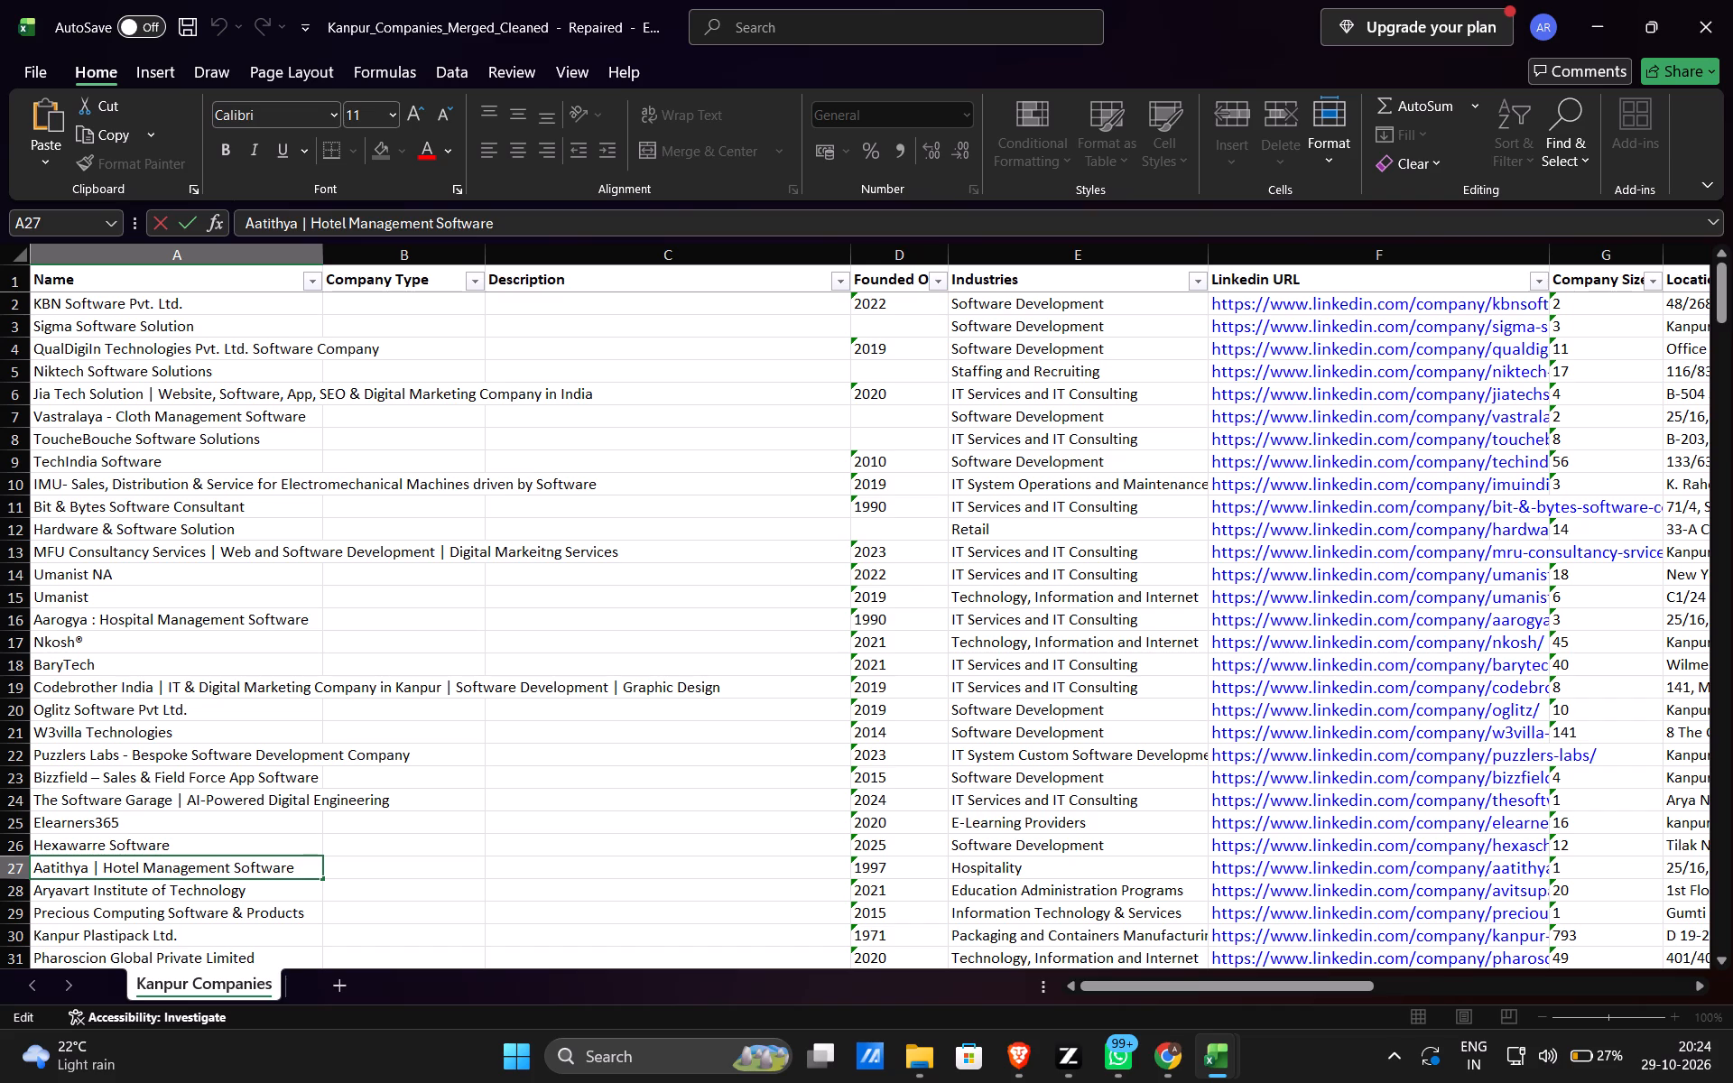
key("ctrl+a")
key("ctrl+c")
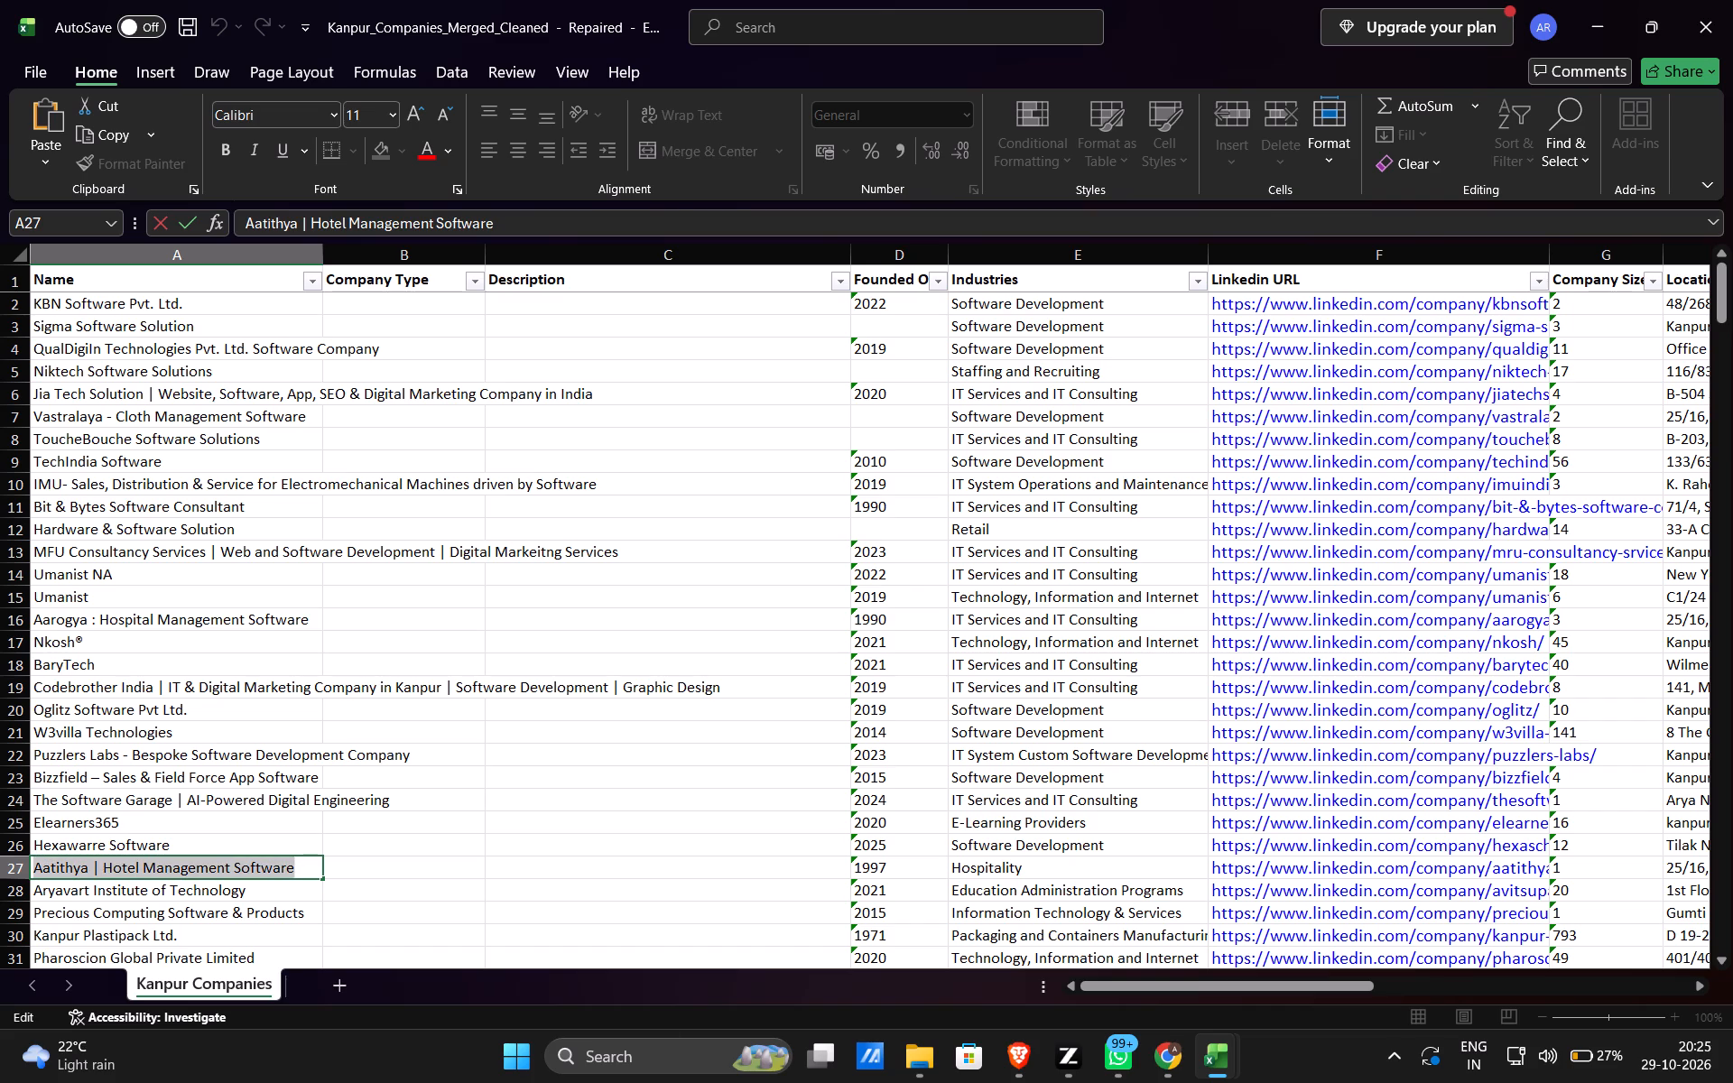
Switch to Chrome, close the streaming options and check the South Africa vs Australia live score and scorecard.
left_click(1186, 977)
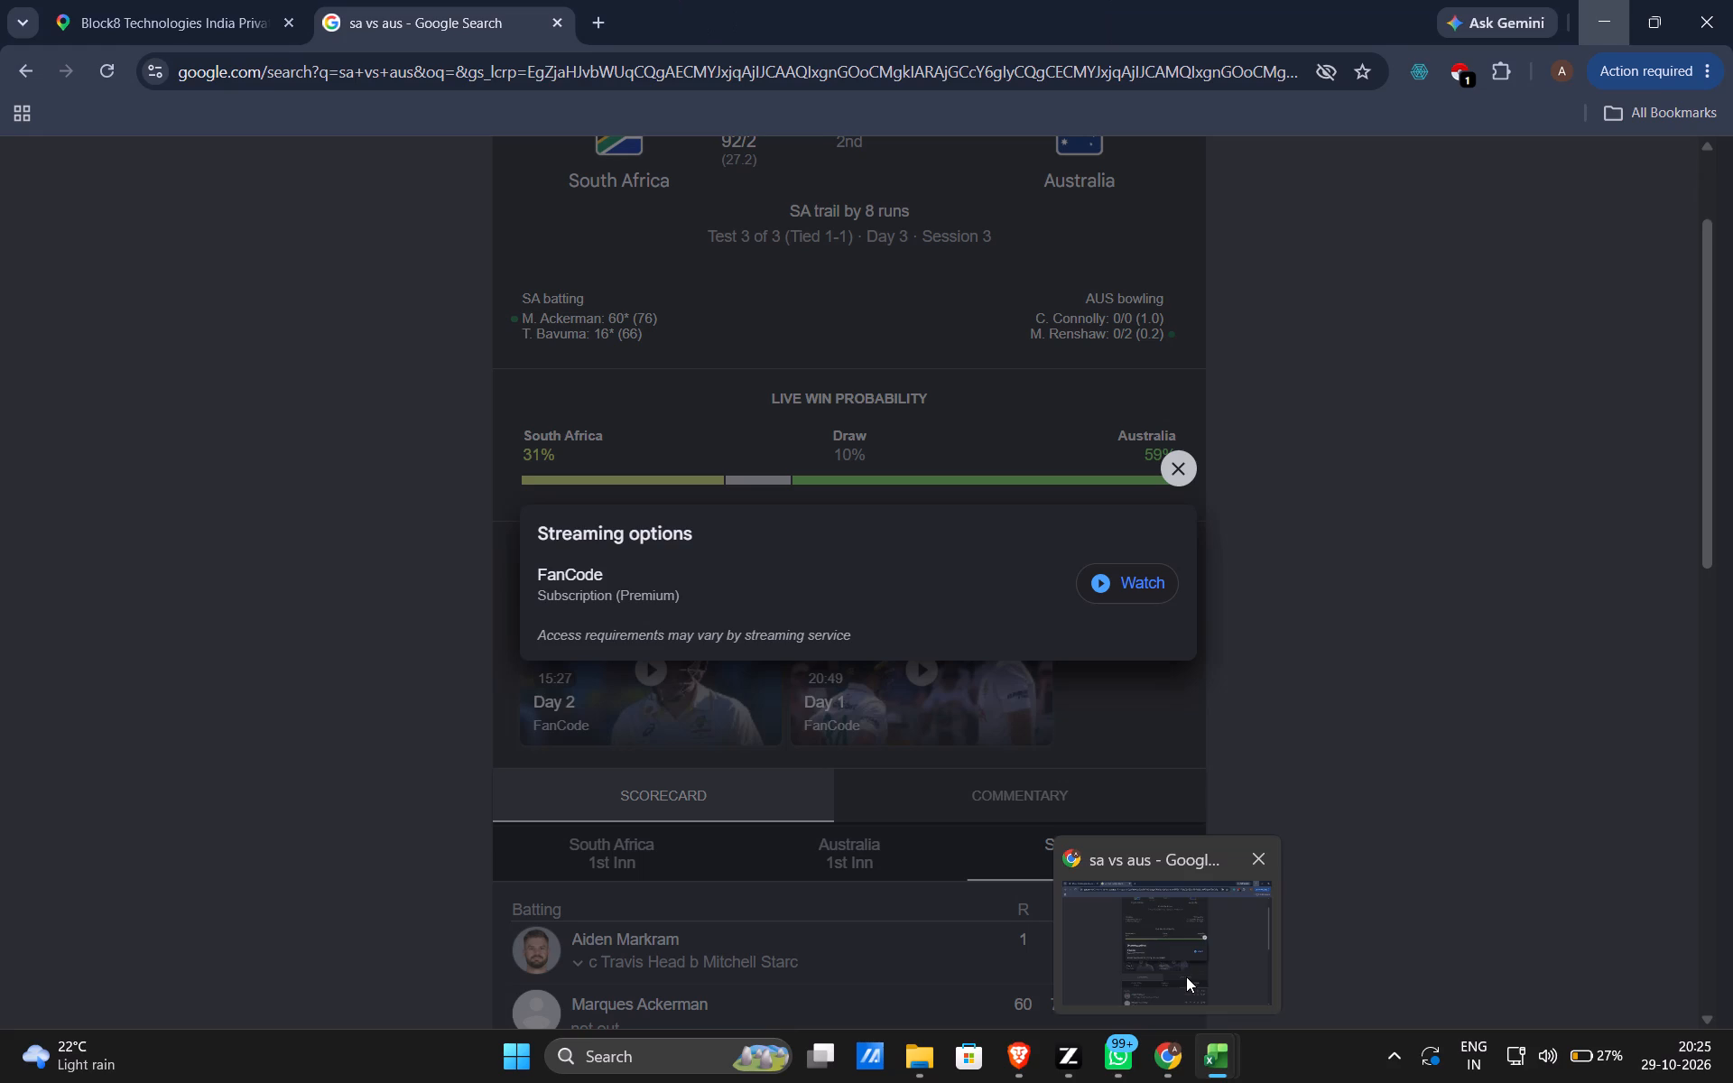
left_click(1192, 475)
scroll(578, 522, "up", 6)
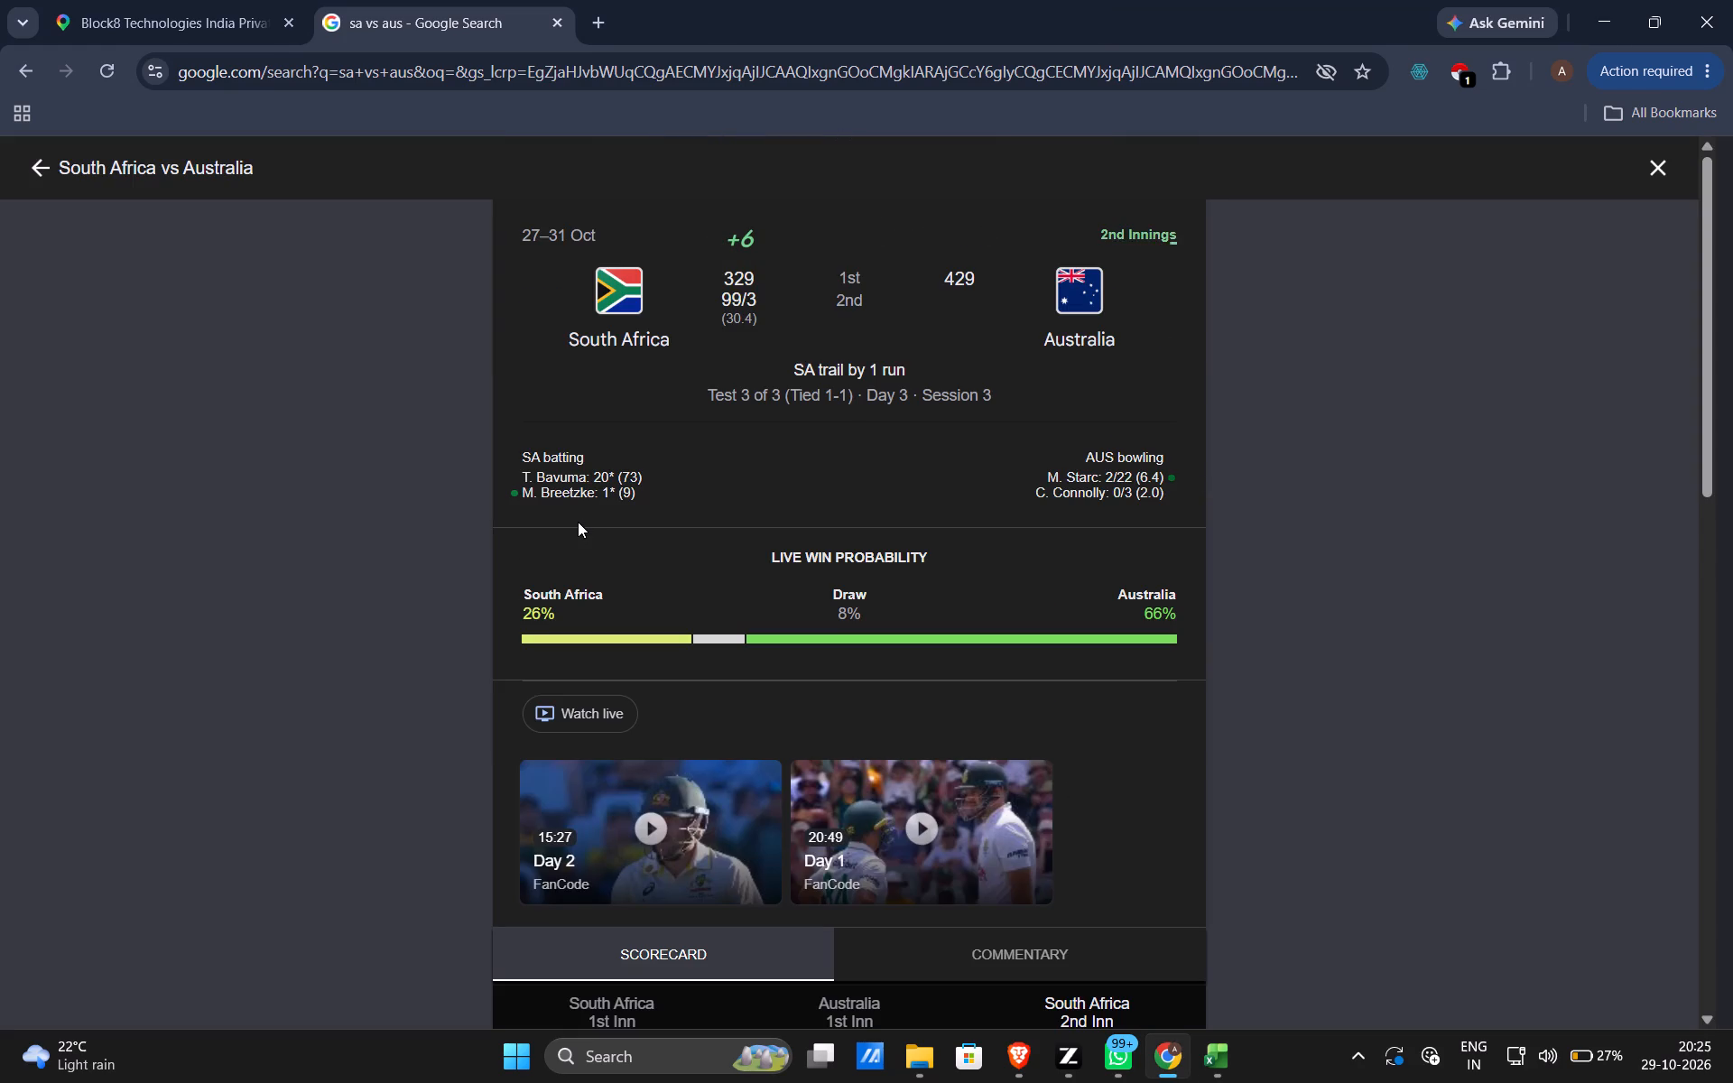
left_click(98, 63)
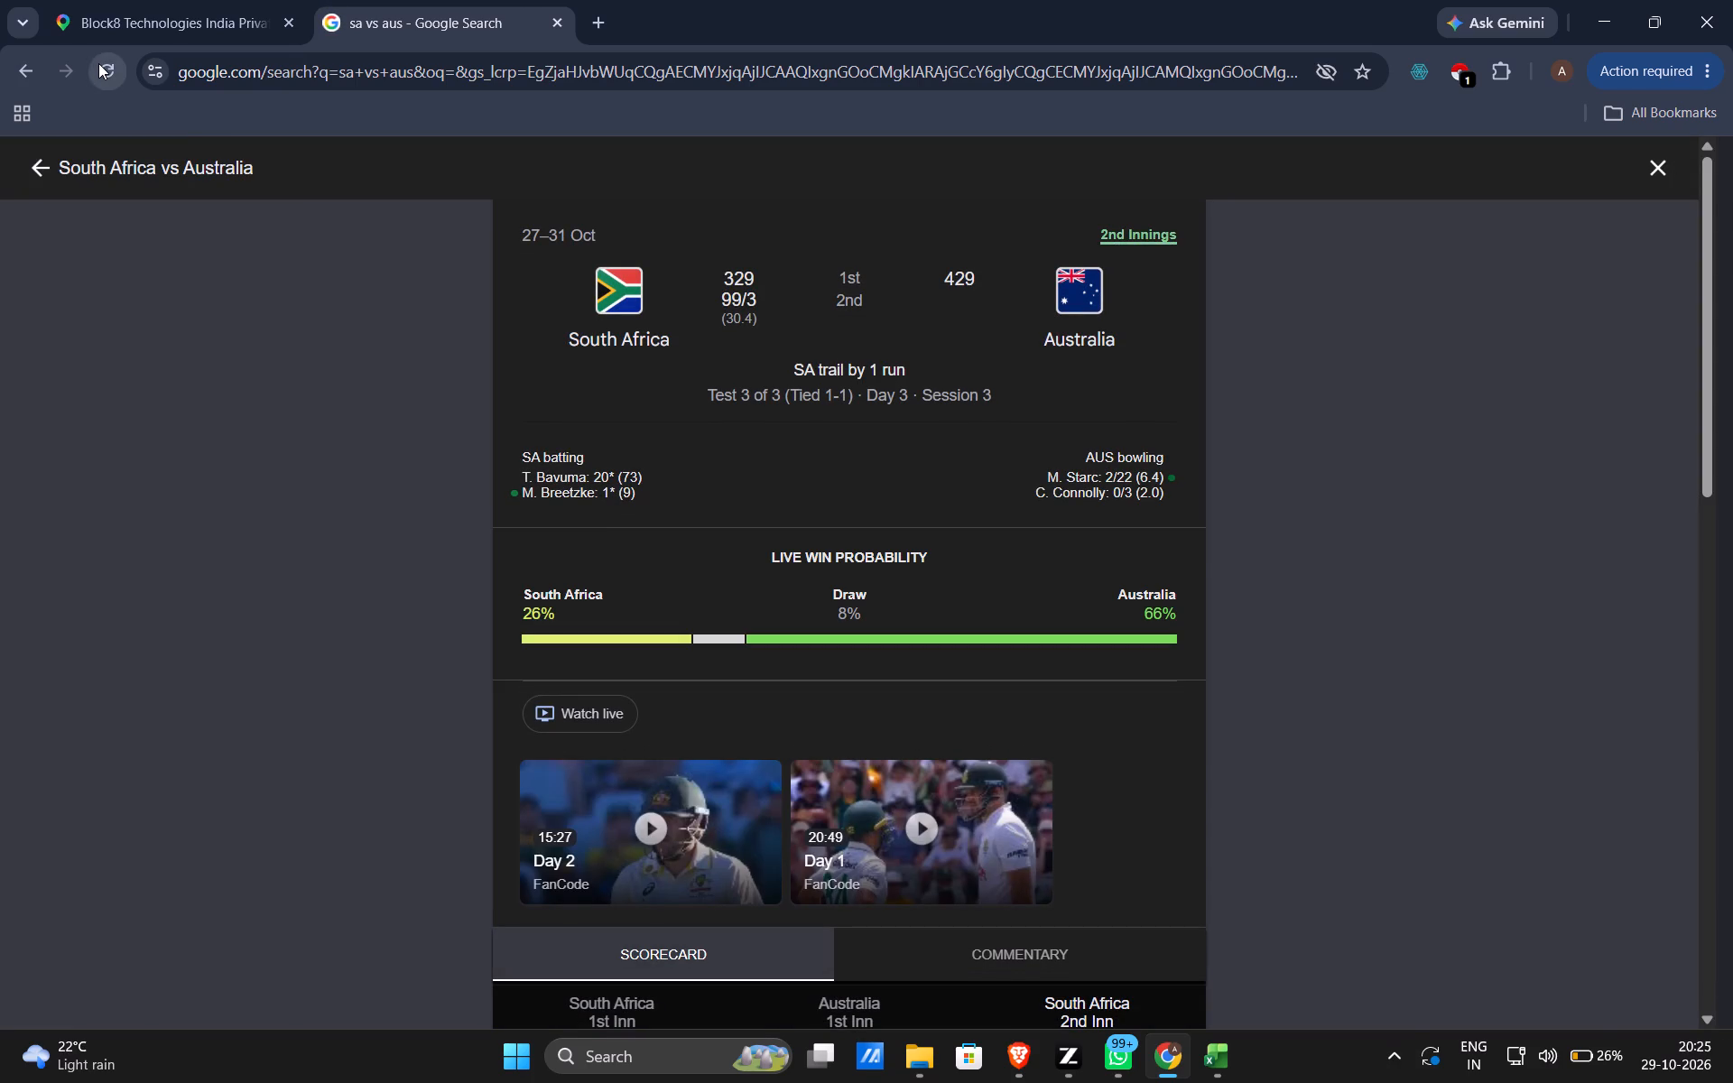
scroll(98, 63, "down", 3)
scroll(633, 451, "down", 4)
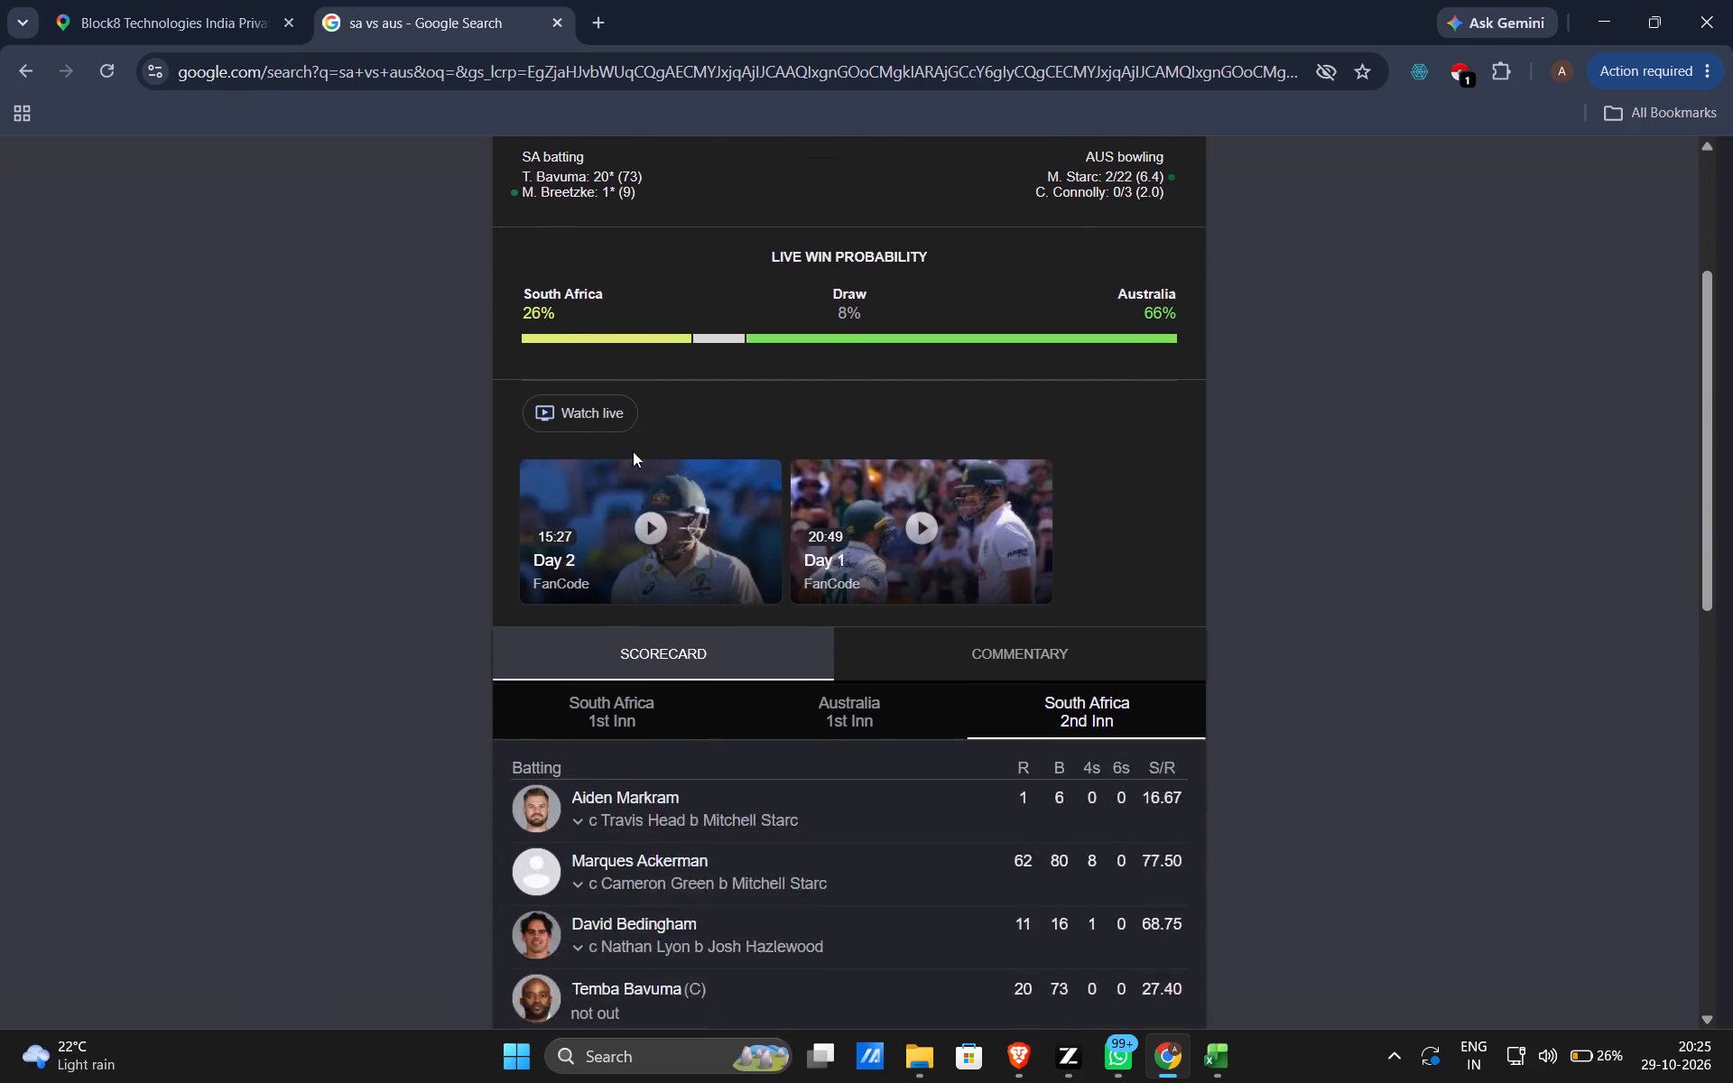
scroll(633, 451, "down", 1)
scroll(633, 451, "right", 1)
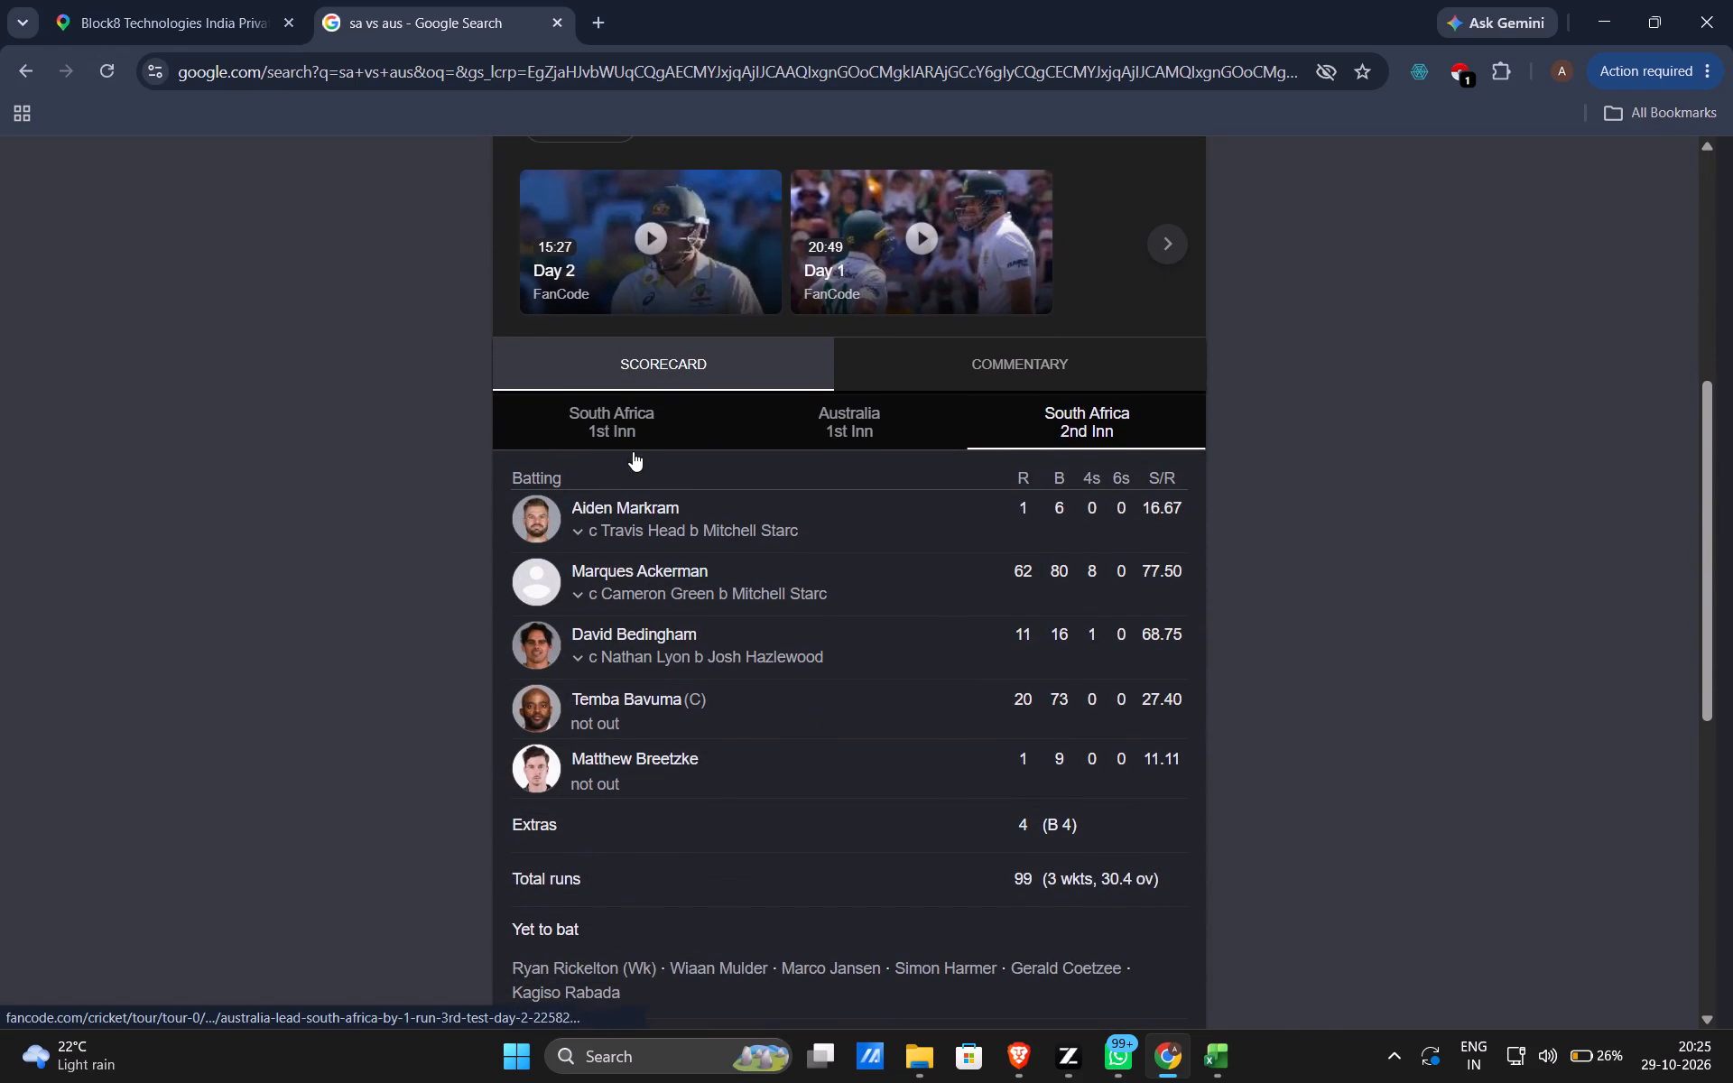
scroll(633, 451, "right", 1)
scroll(633, 451, "down", 1)
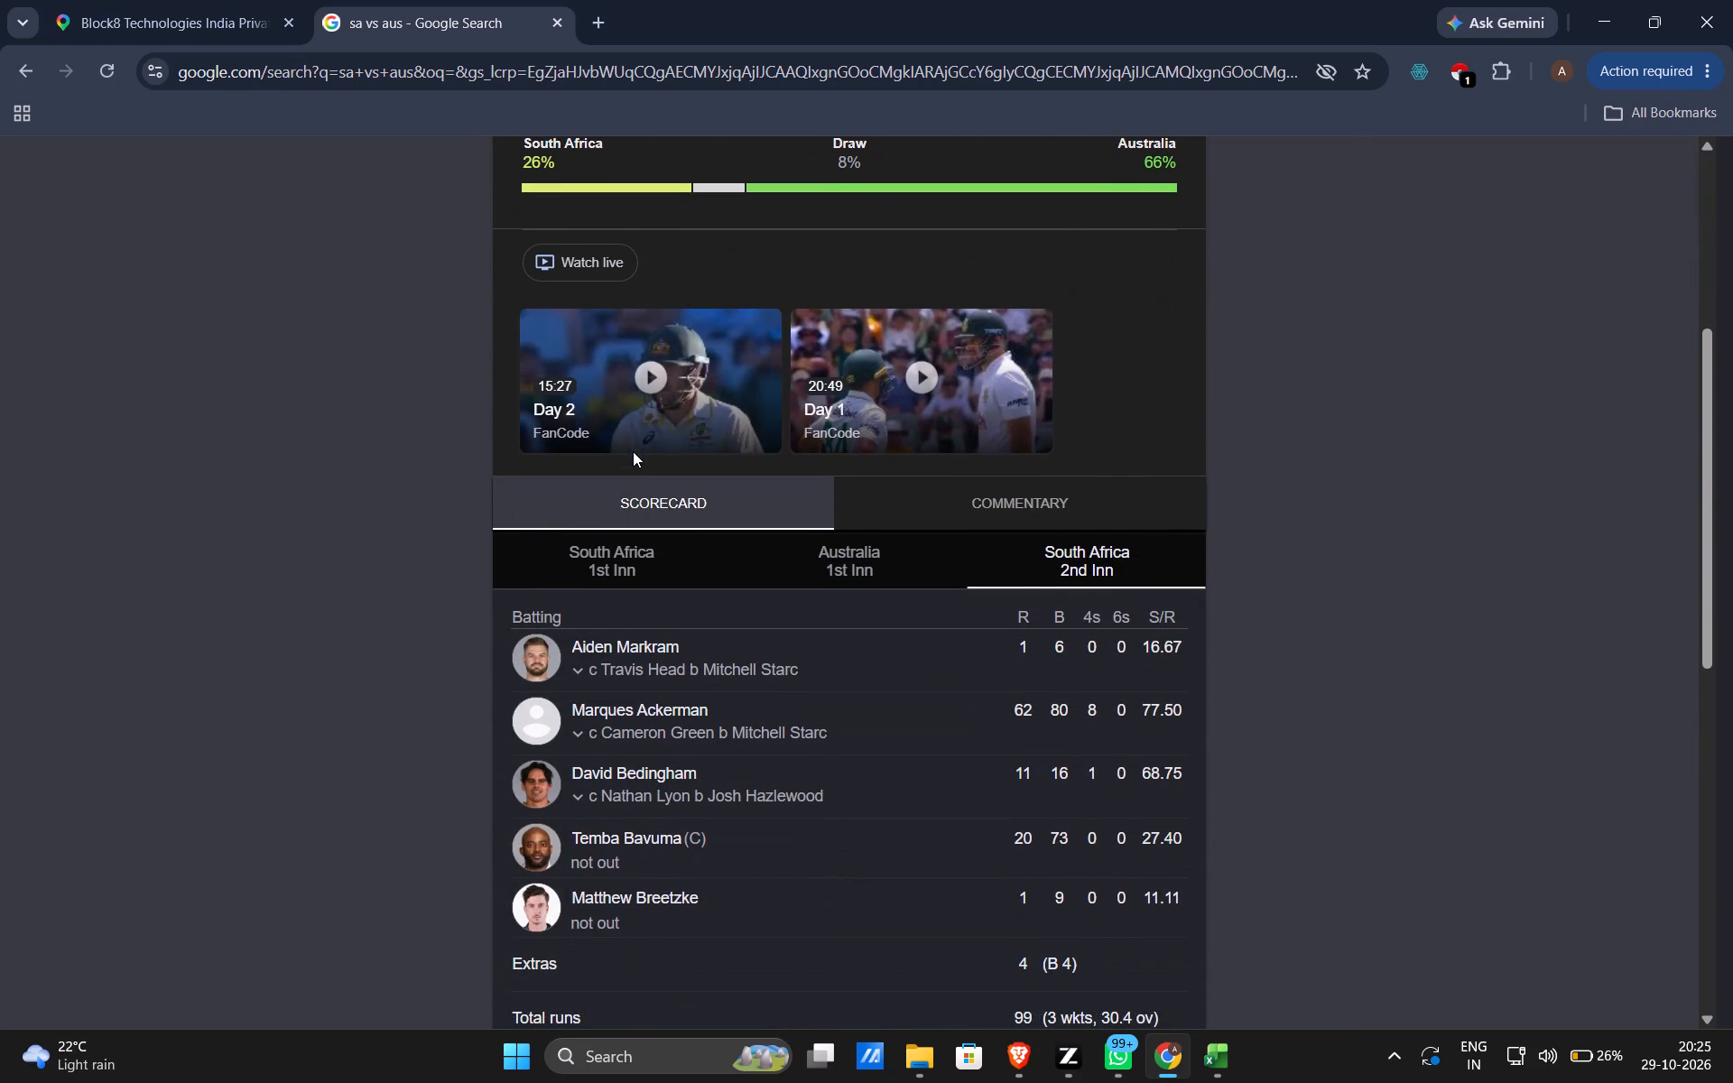
scroll(633, 451, "down", 2)
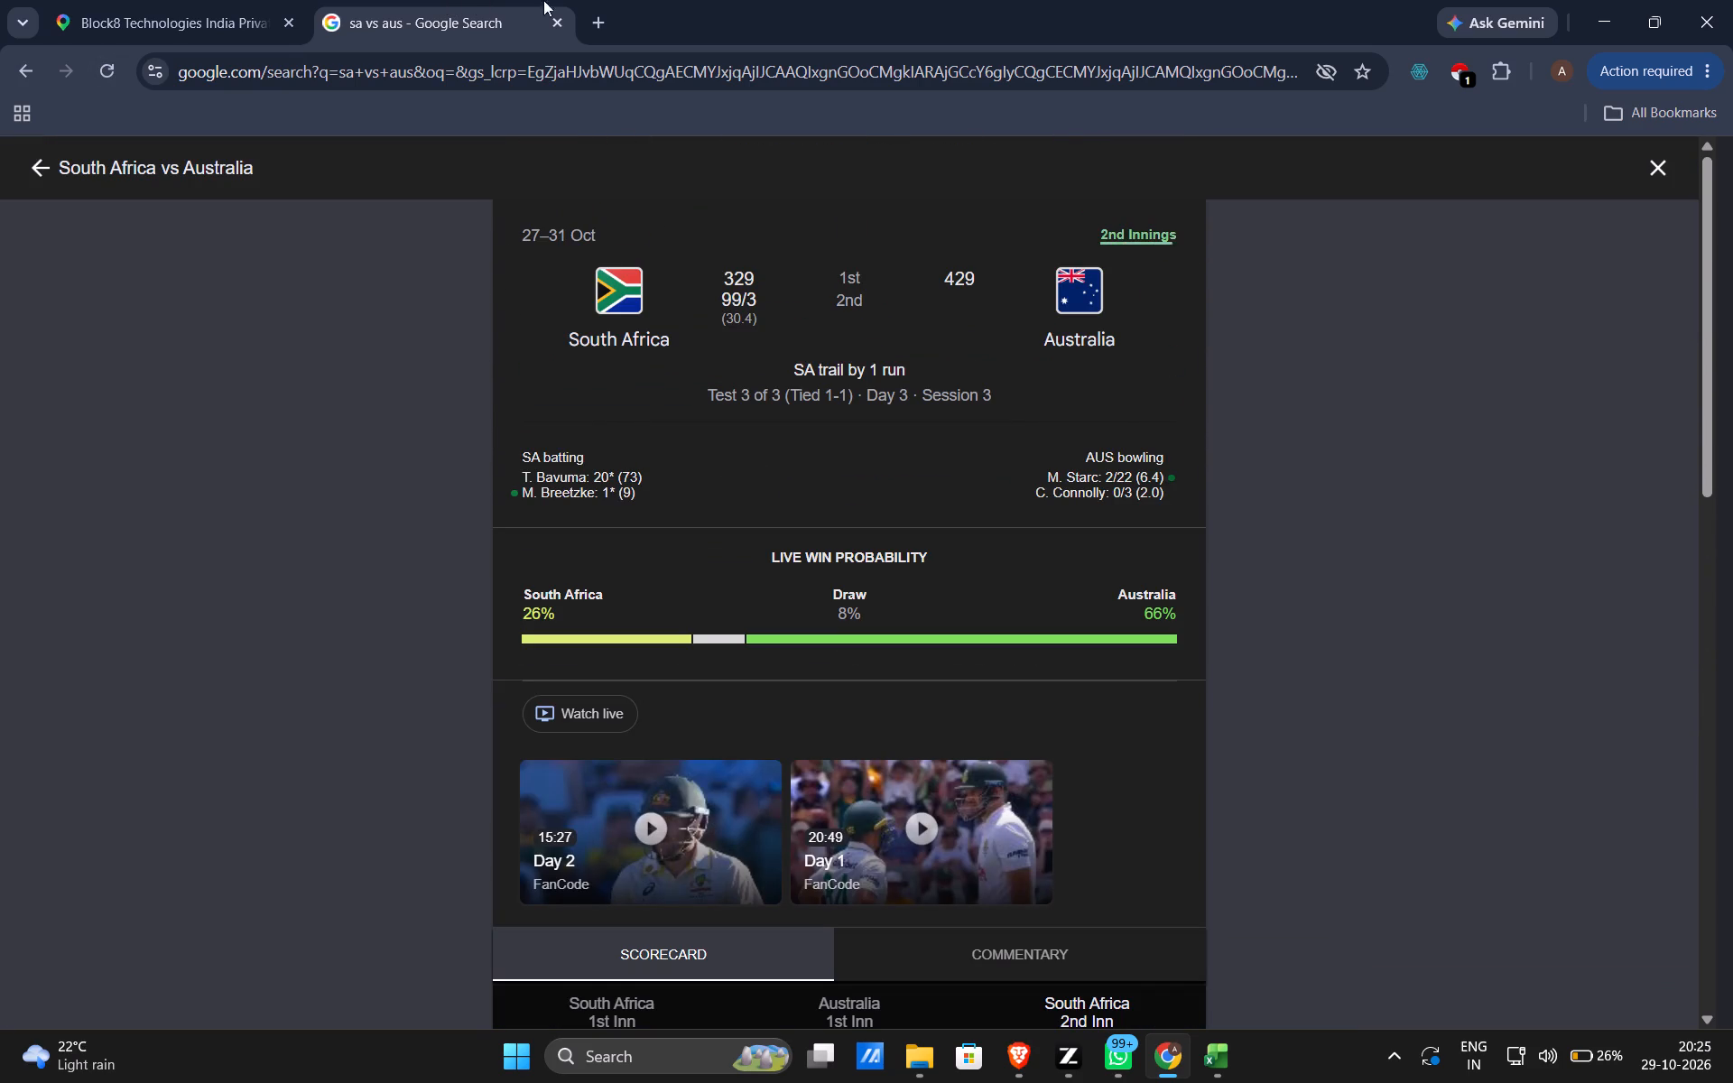
Search Google in a new tab for the copied name "Aatithya | Hotel Management Software" and look over the results.
left_click(602, 19)
key("ctrl+v")
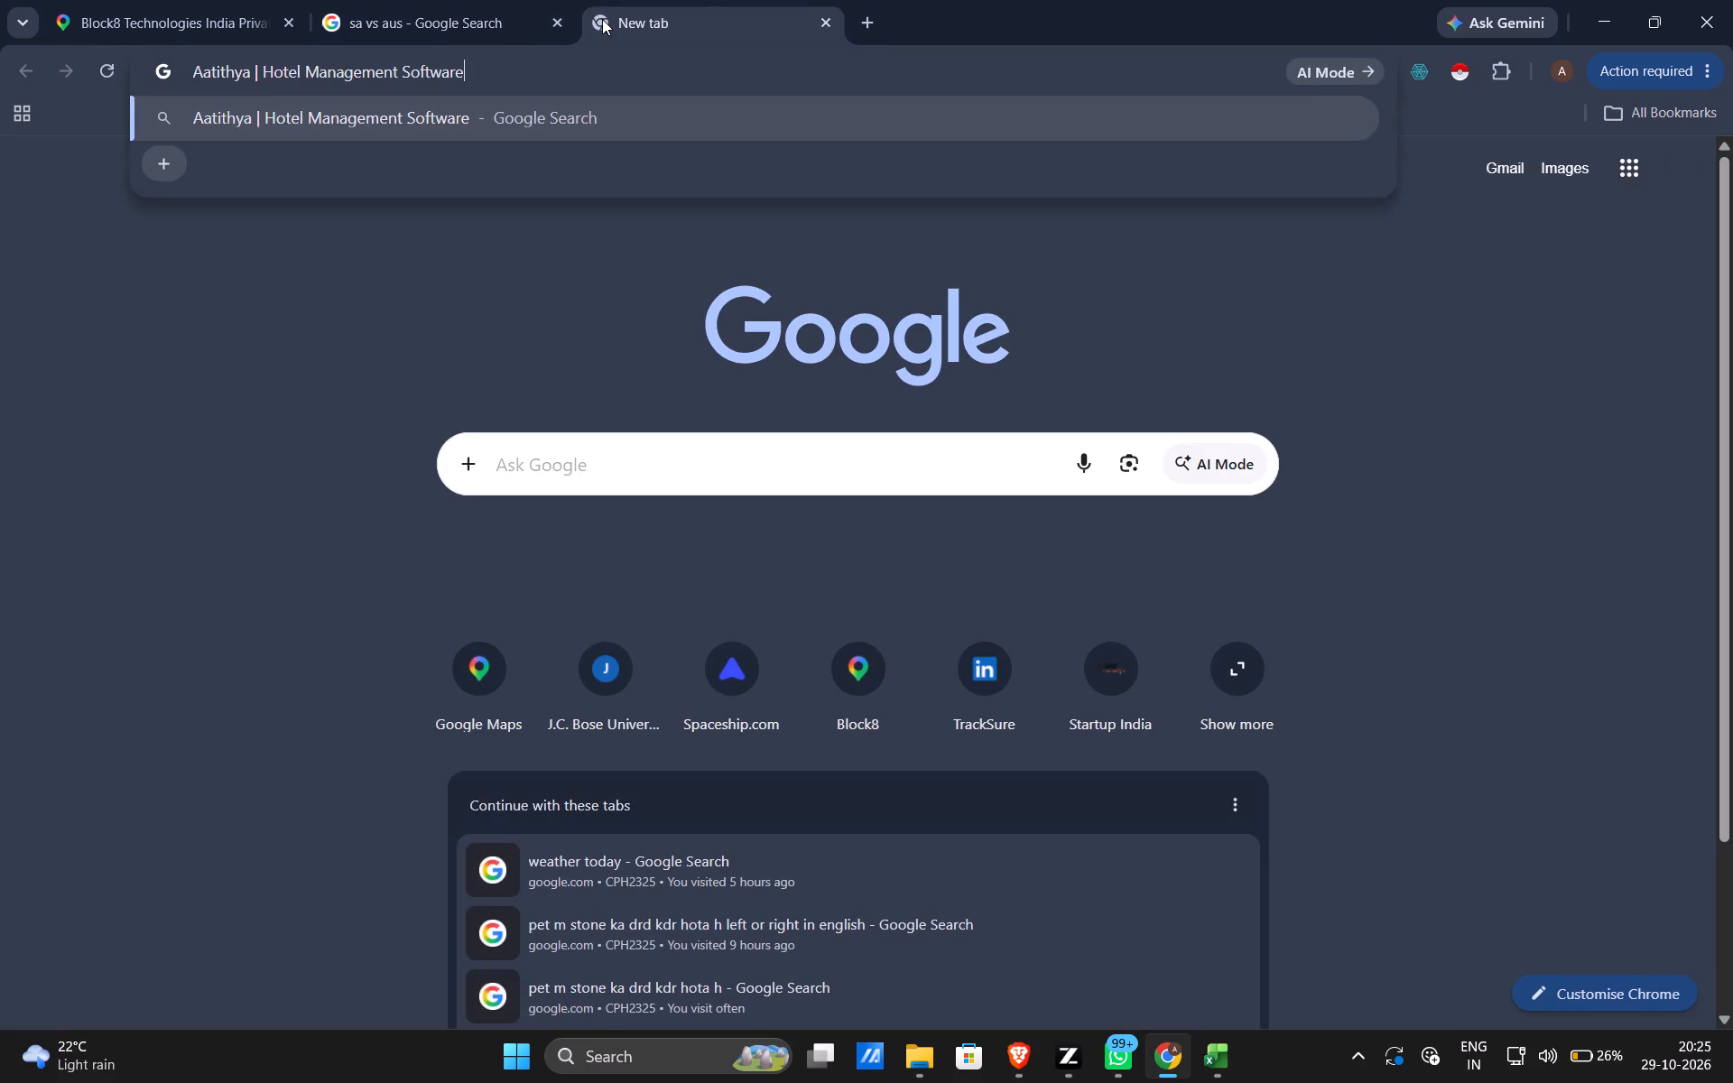
key("Return")
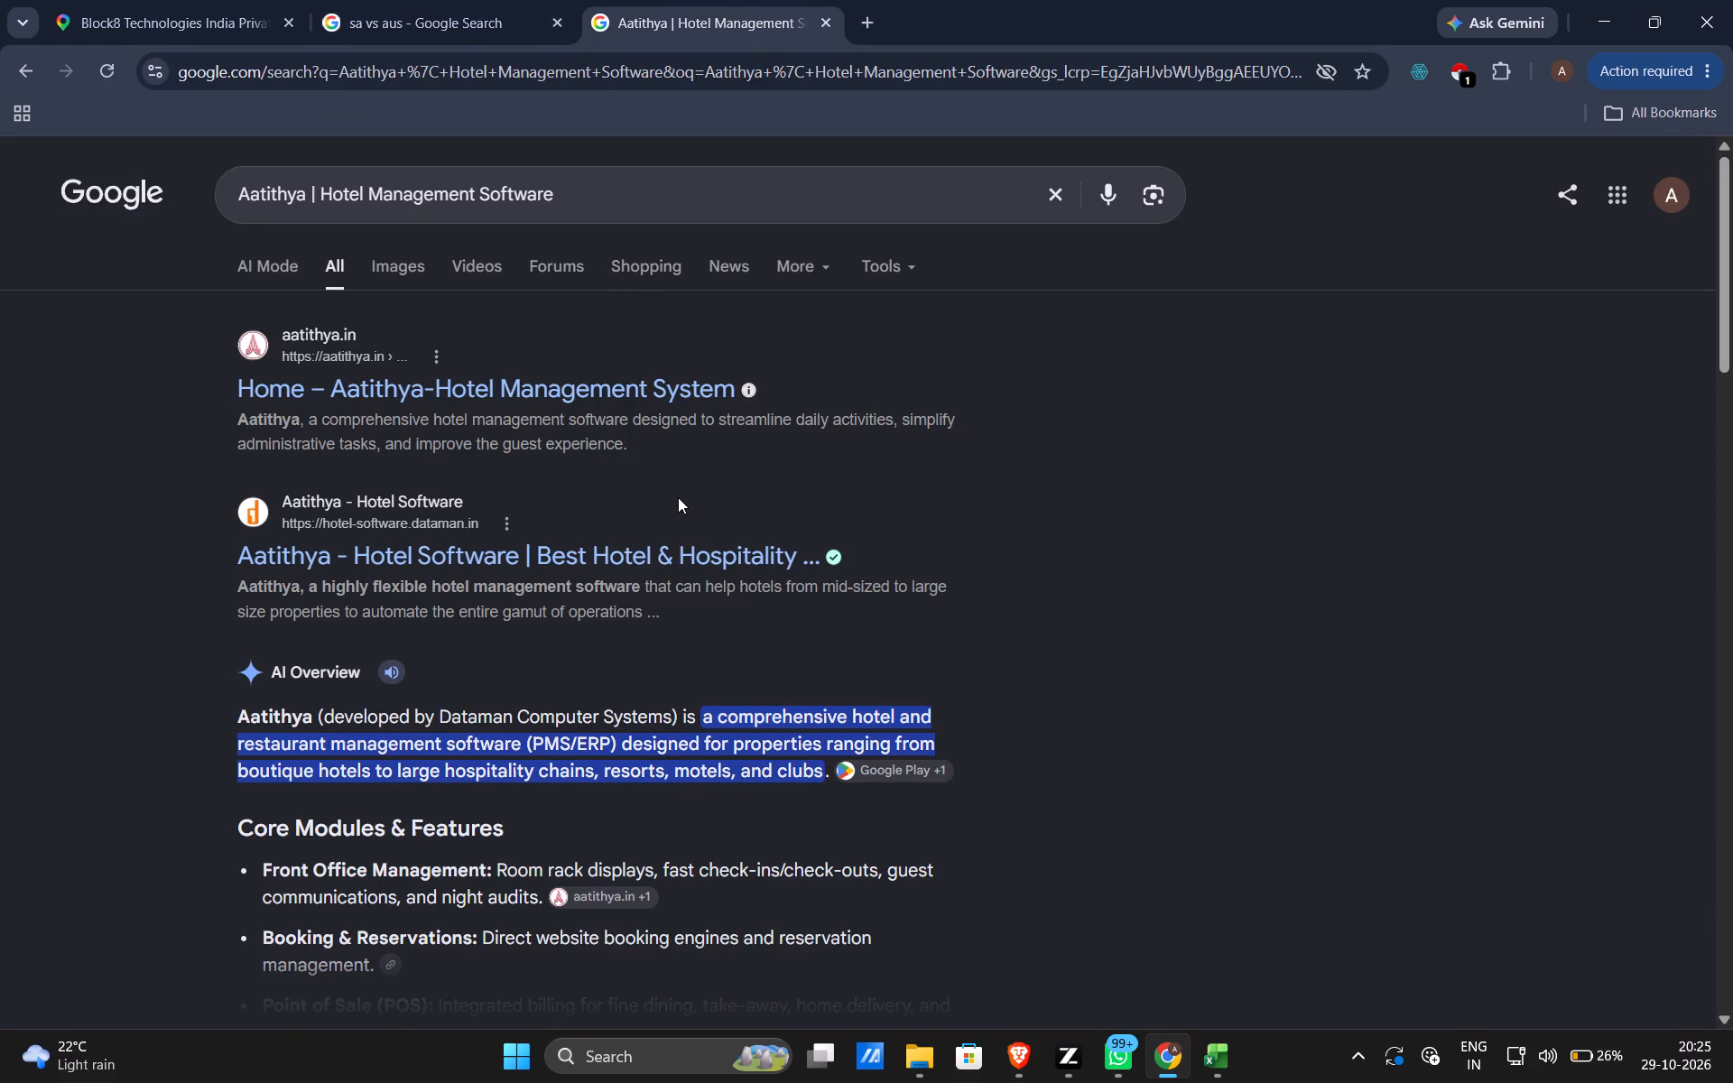
scroll(678, 497, "right", 1)
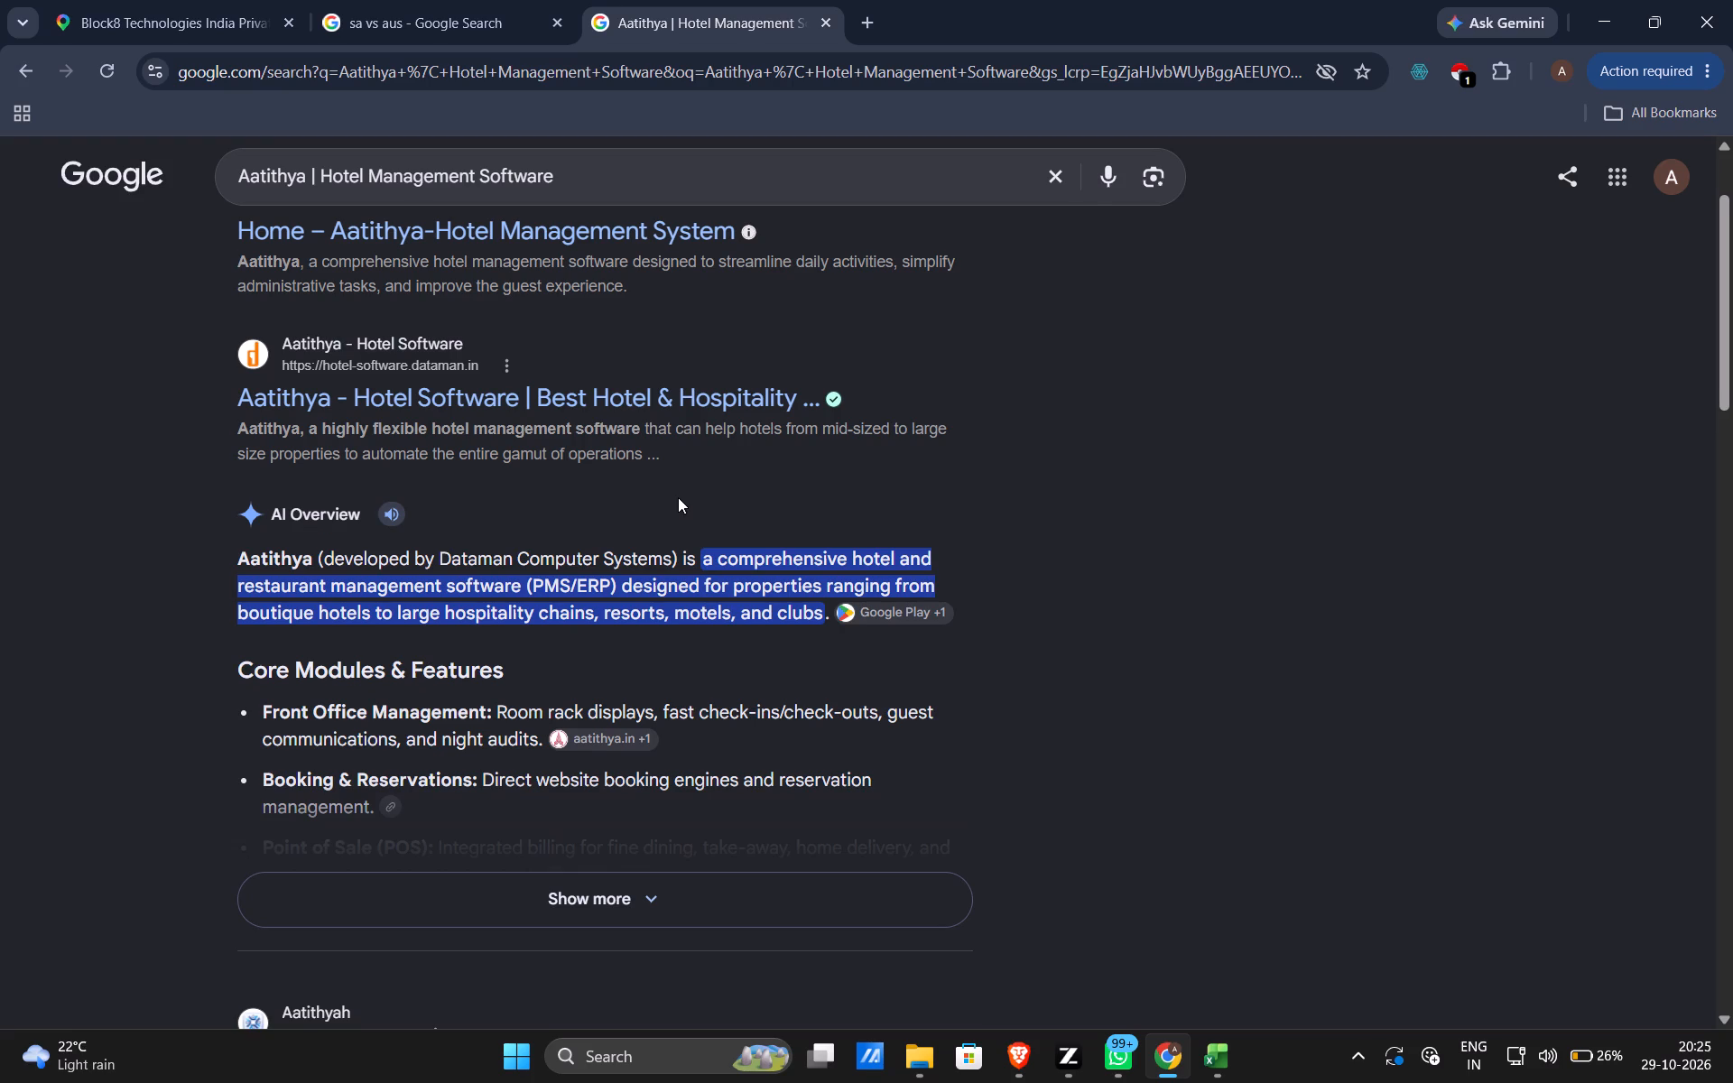
scroll(678, 497, "right", 1)
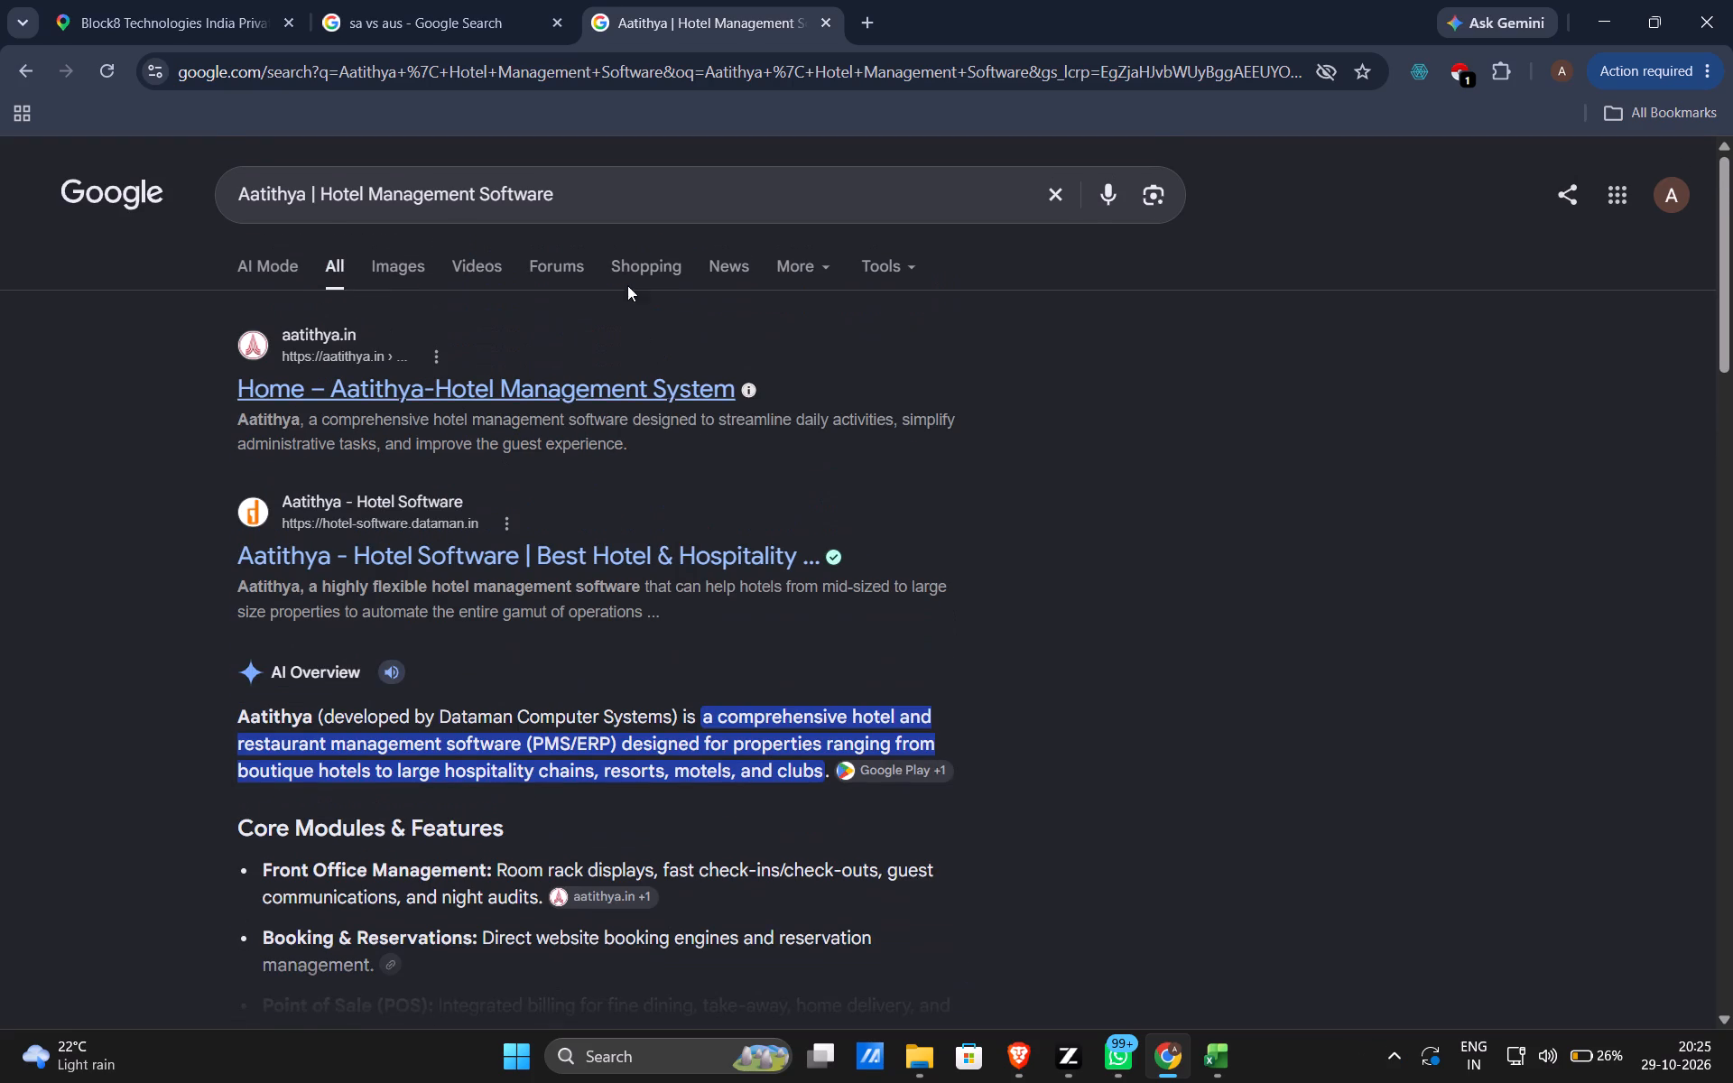
Refine the search to "Aatithya | Hotel Management Software office".
left_click(621, 199)
key("space")
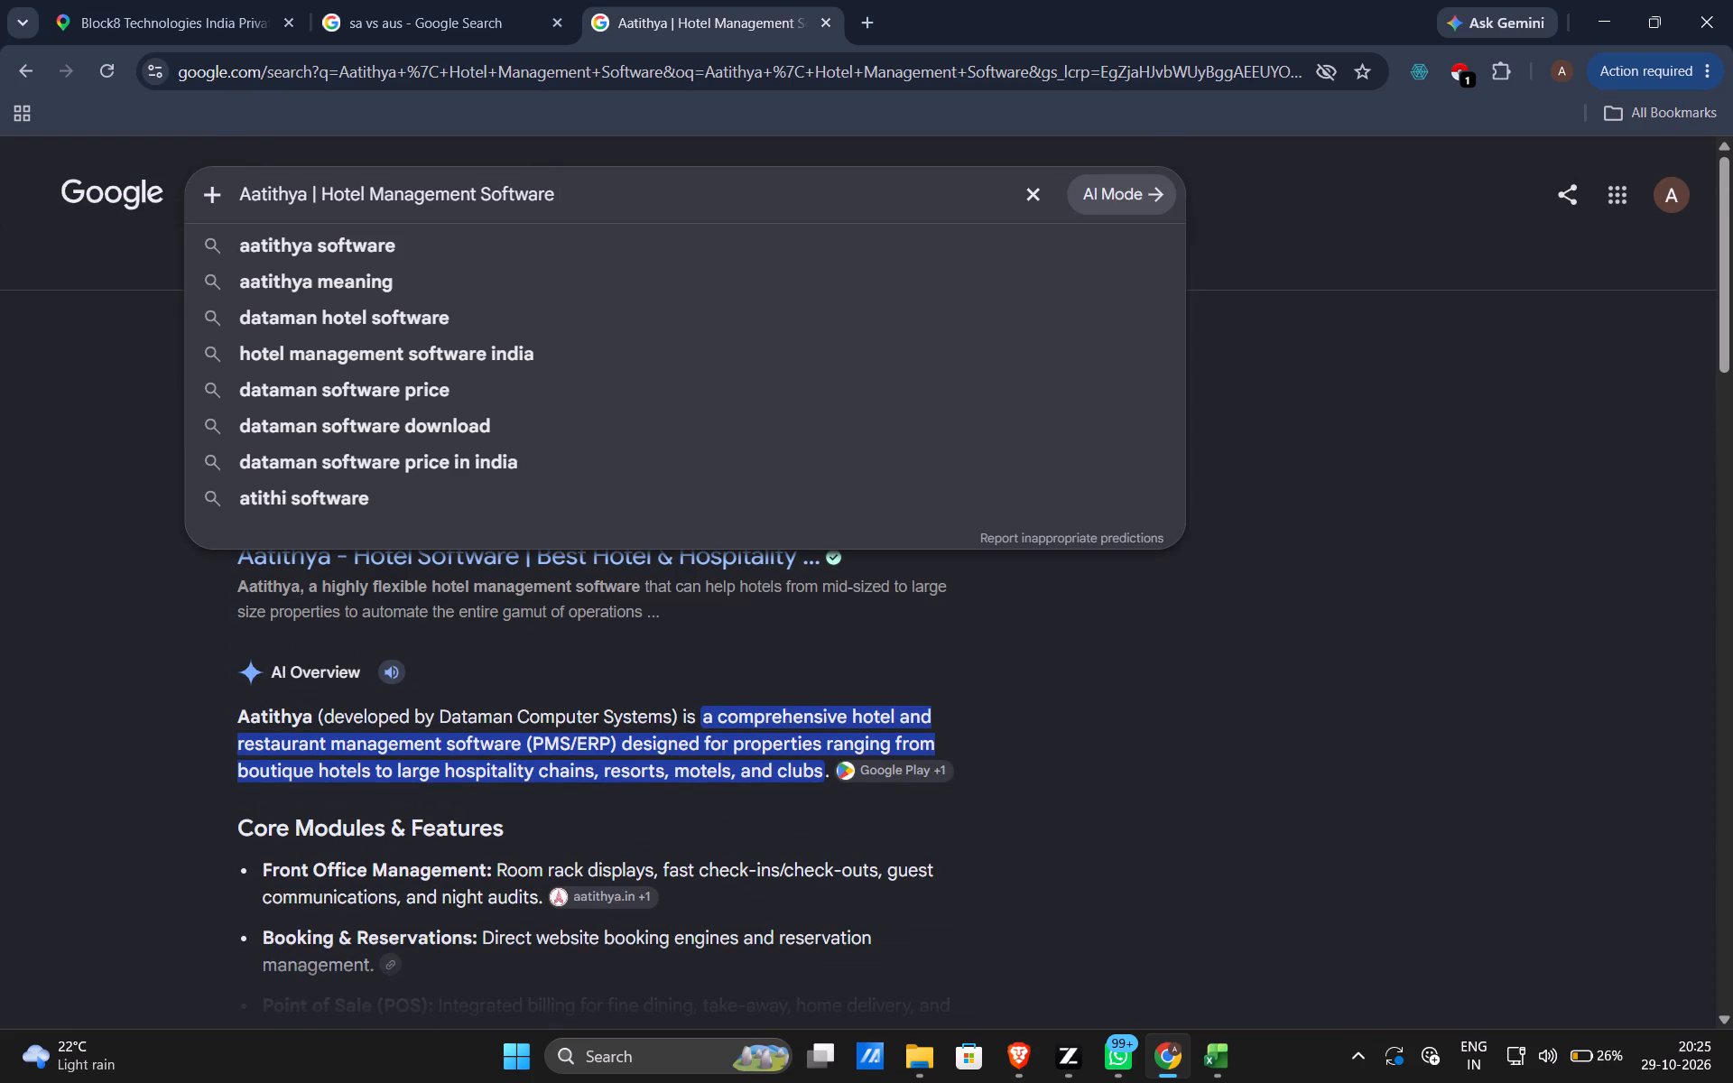
type("off")
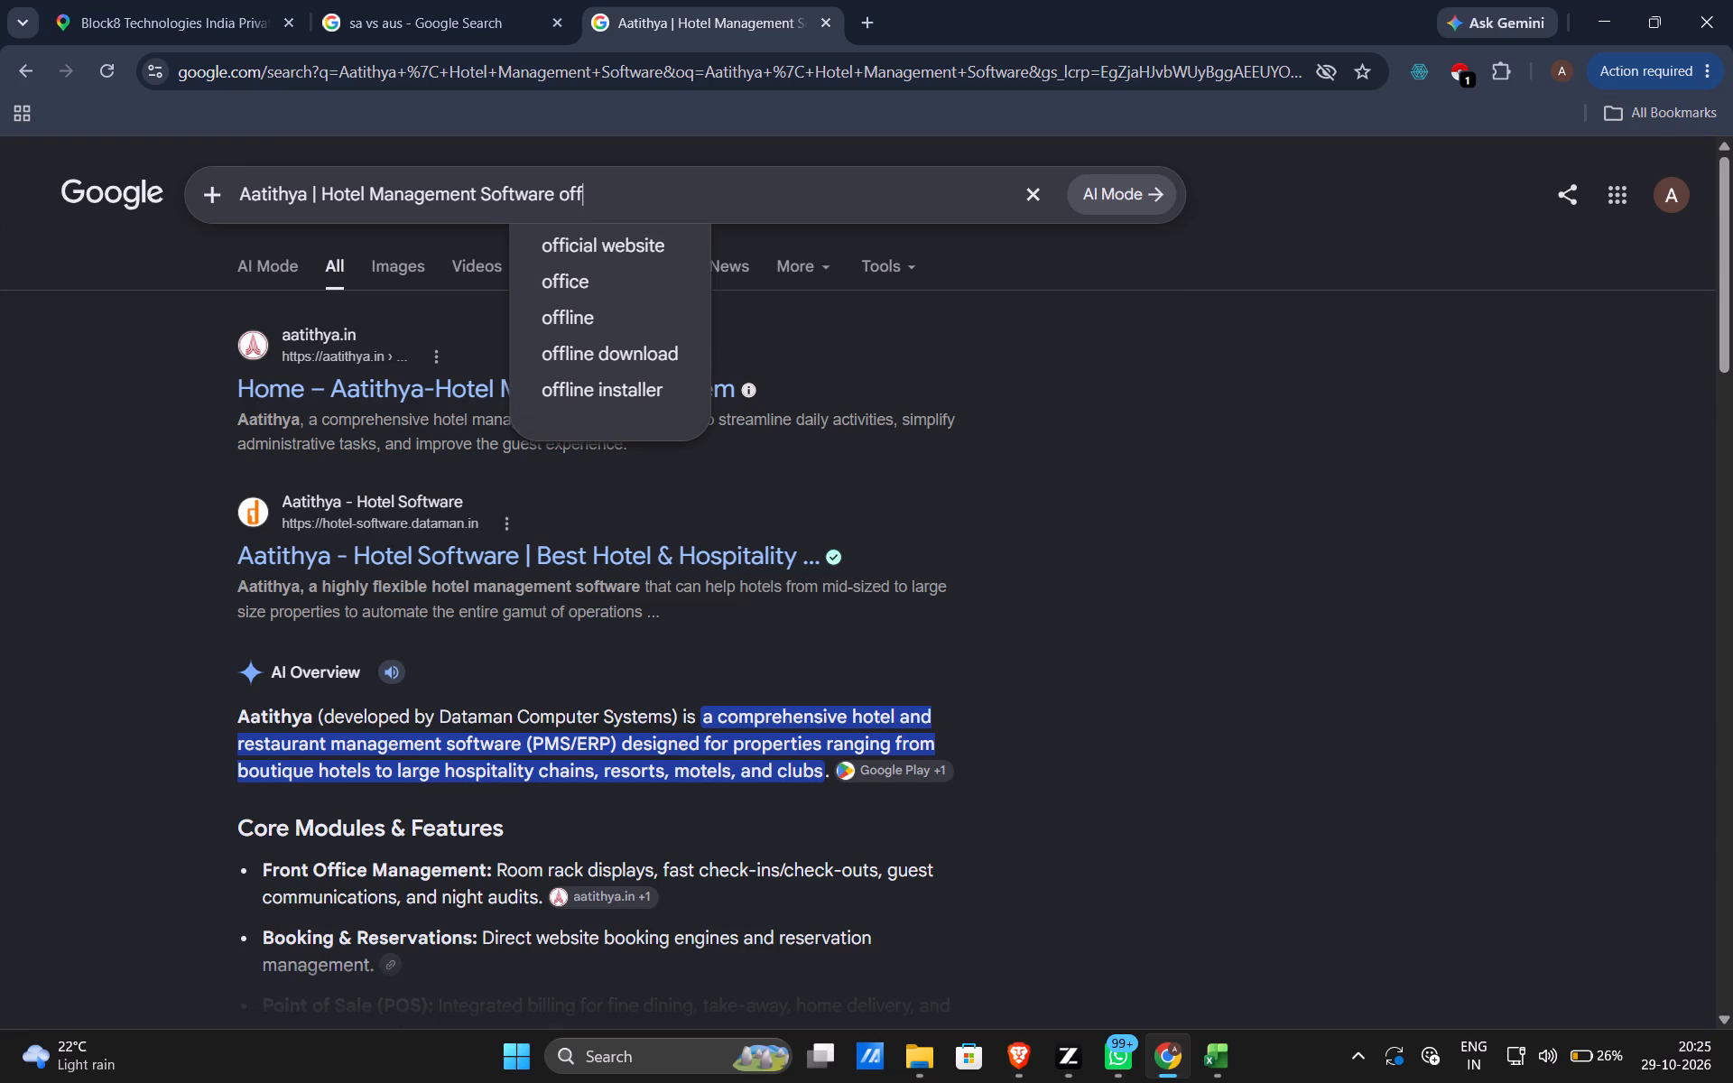
type("ice")
key("Return")
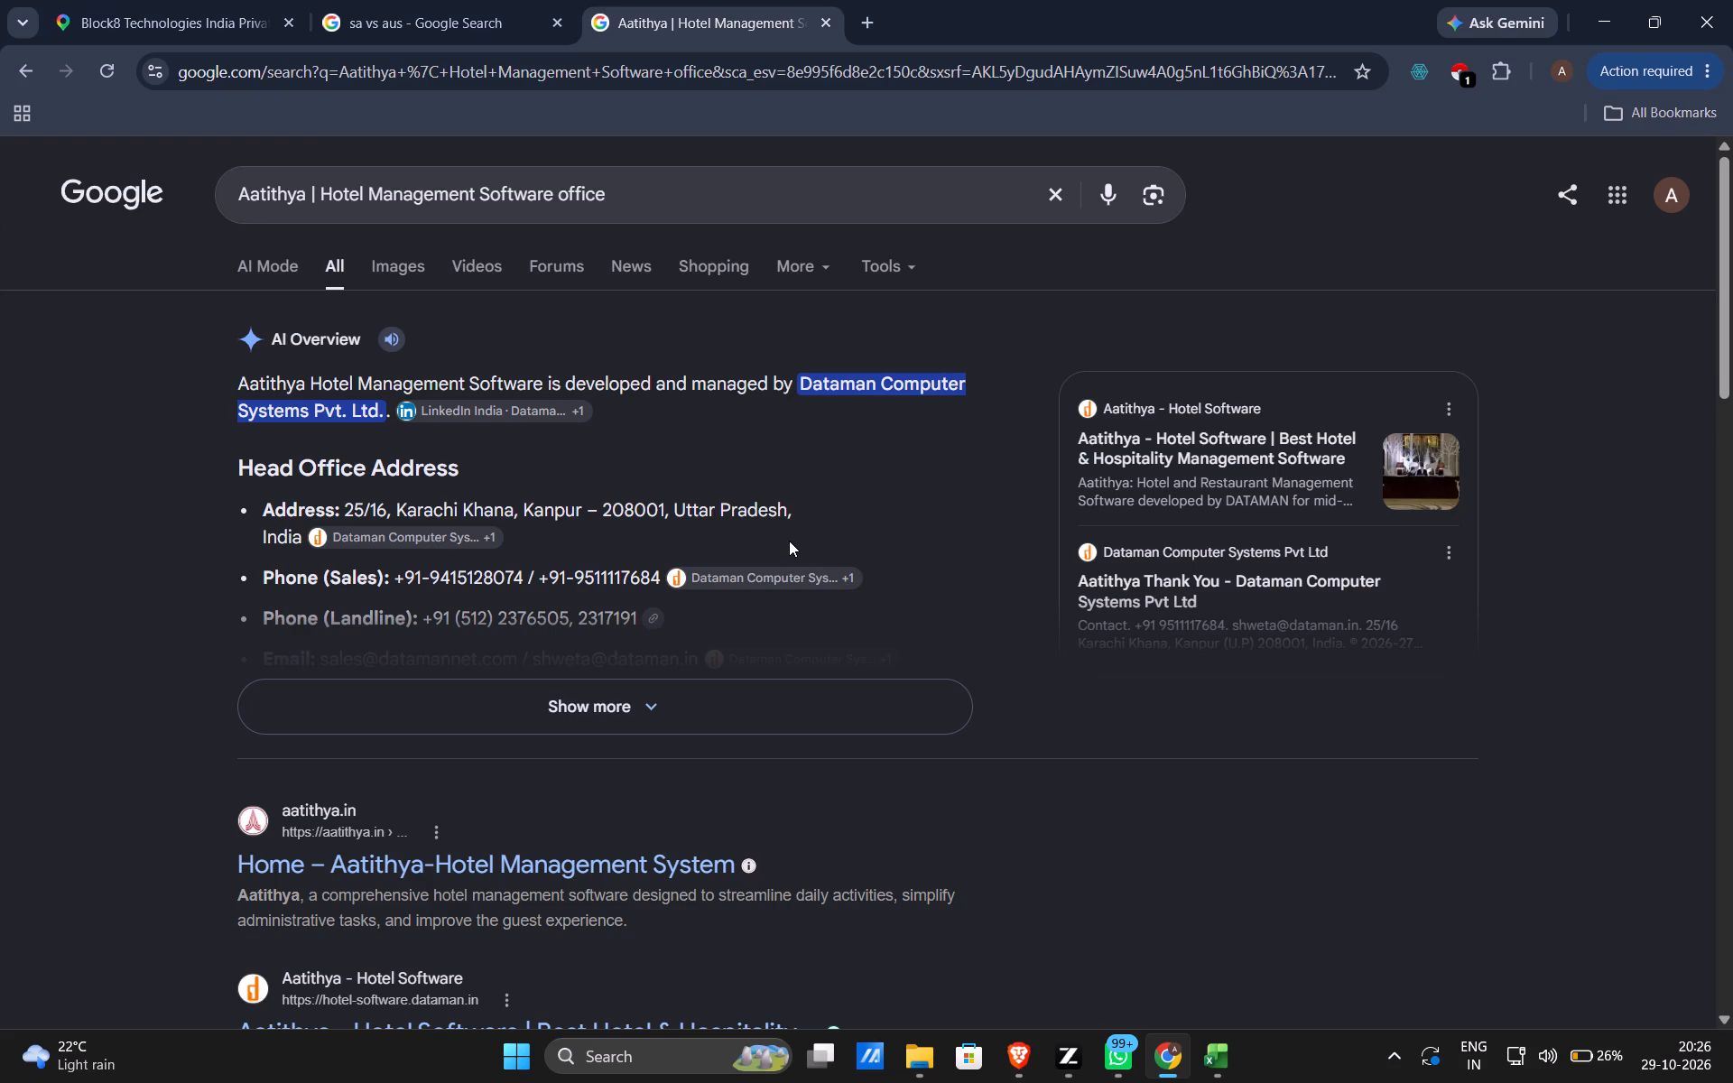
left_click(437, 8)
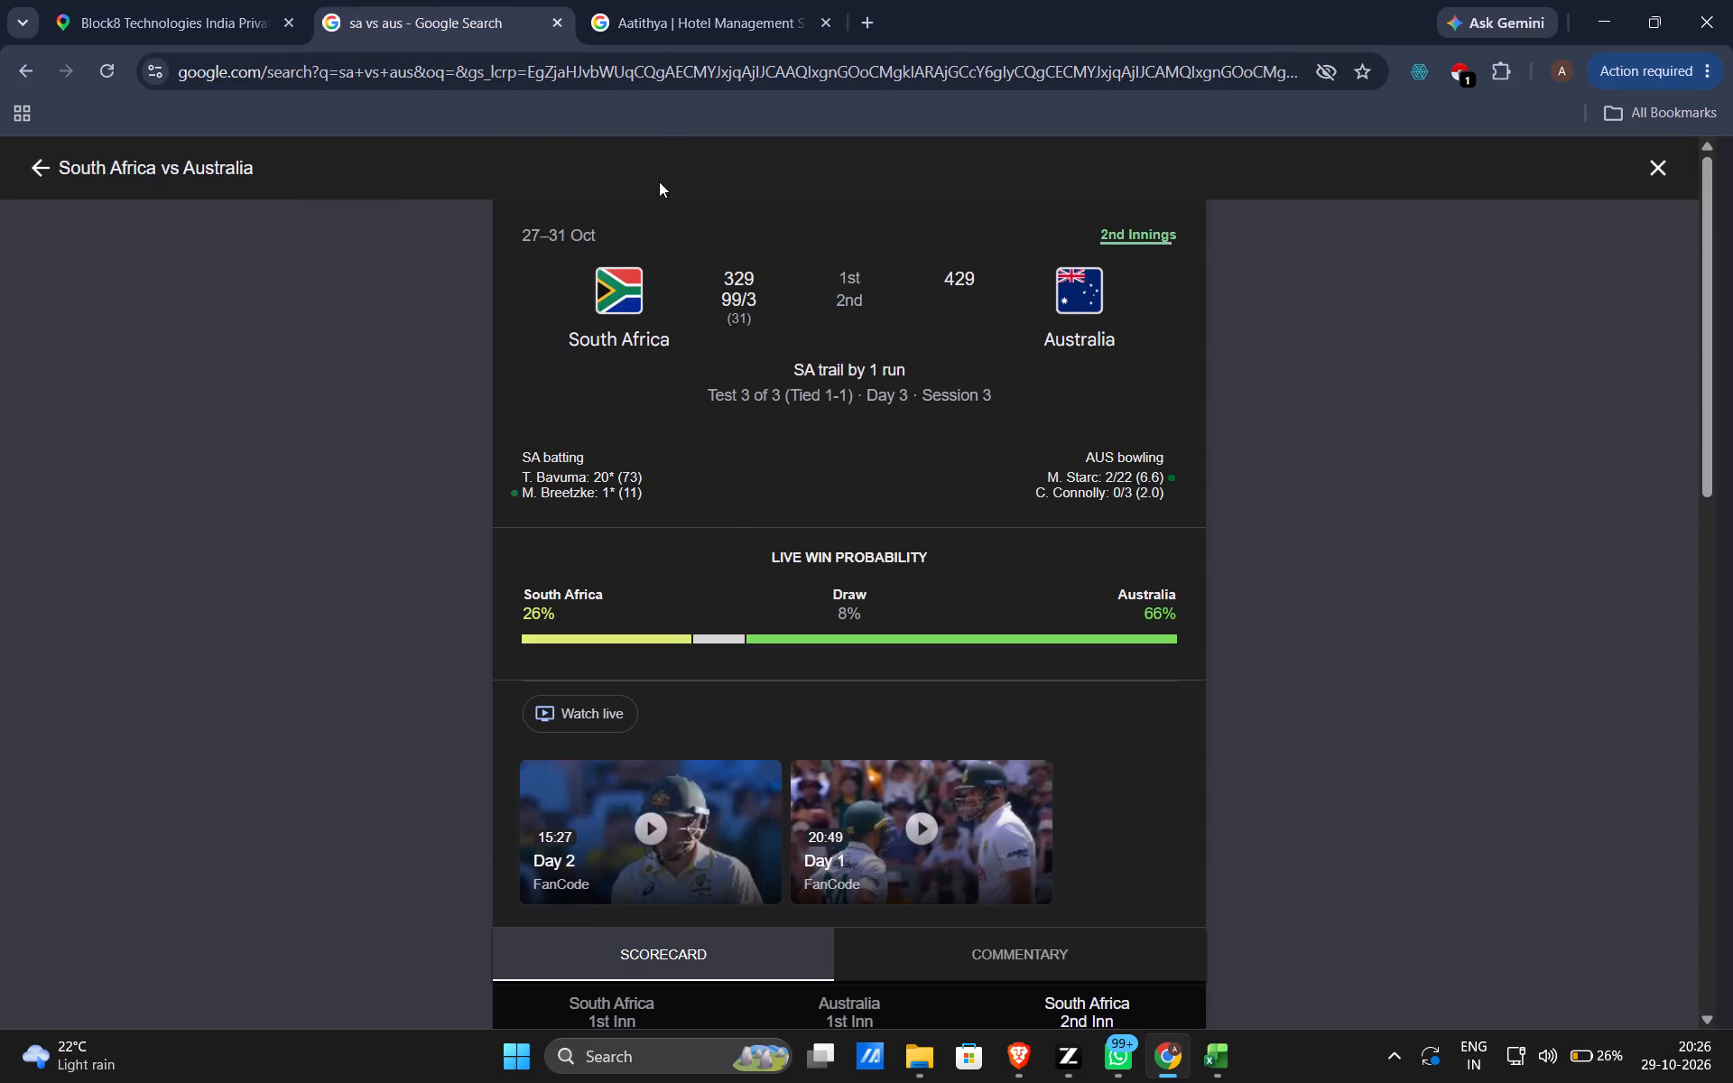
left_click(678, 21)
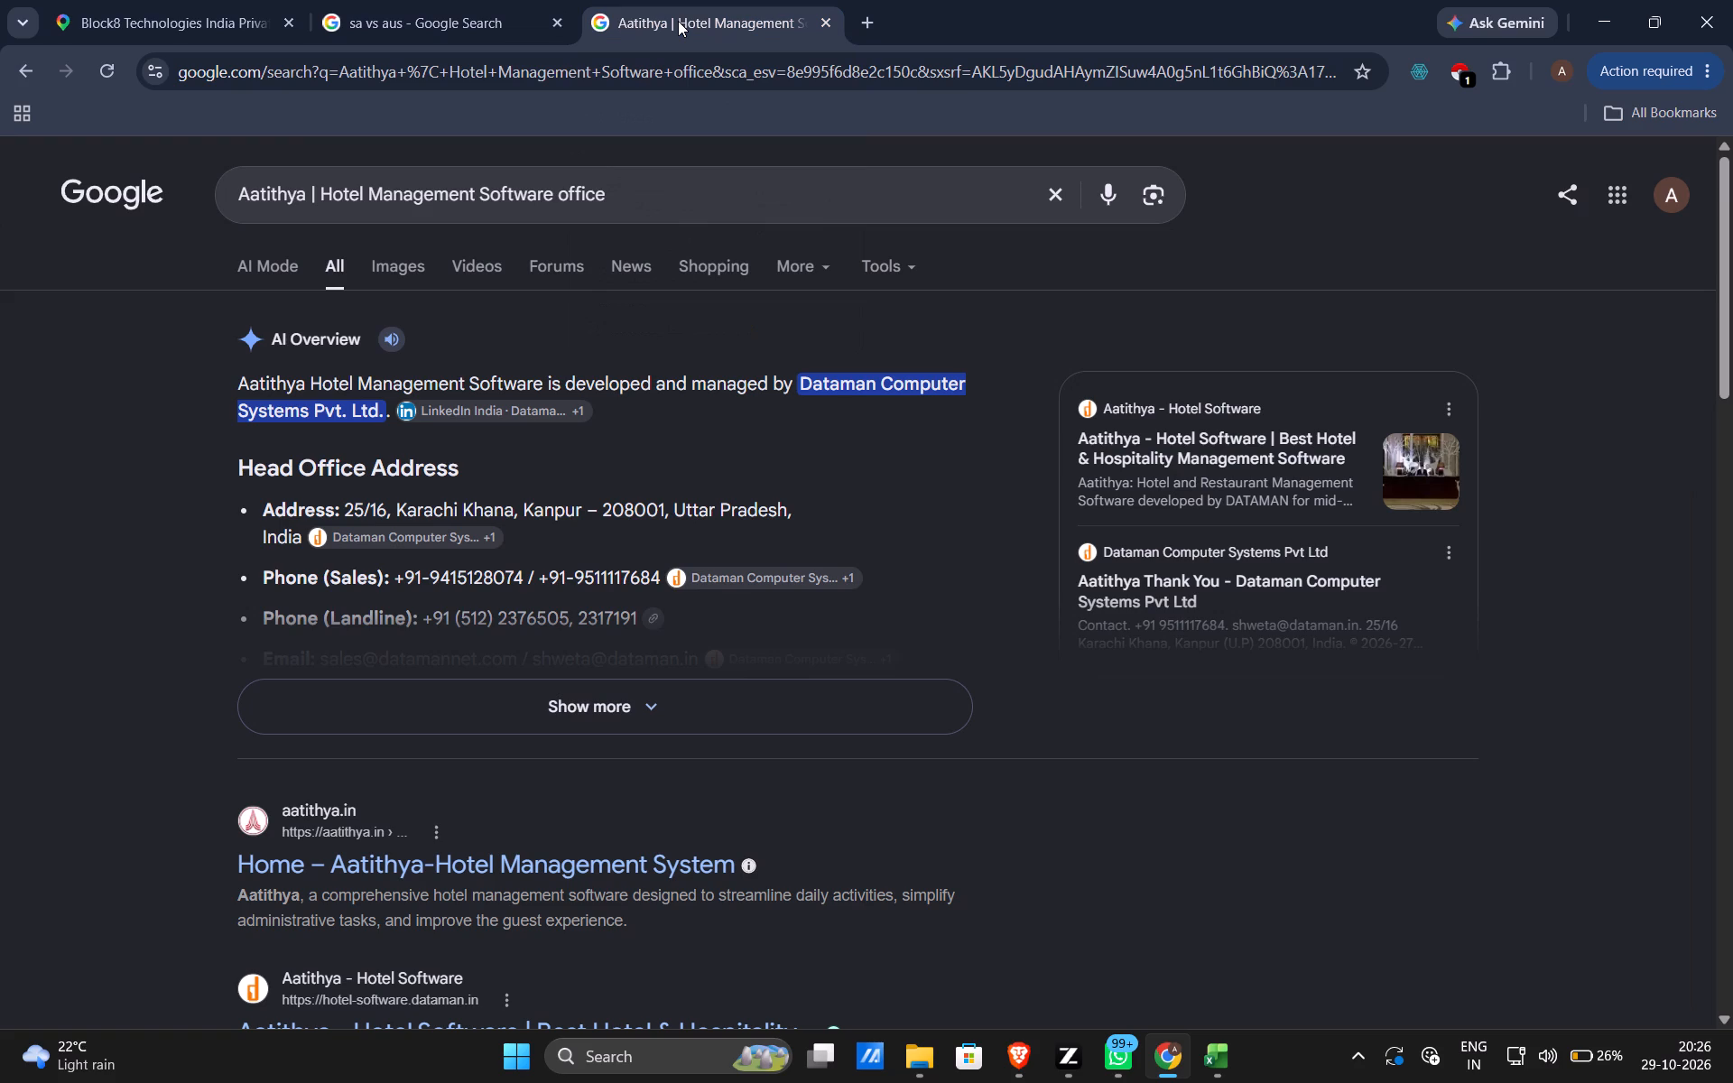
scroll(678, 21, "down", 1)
Switch back to the Kanpur_Companies_Merged_Cleaned workbook and select the entire row of Aatithya | Hotel Management Software.
left_click(1250, 981)
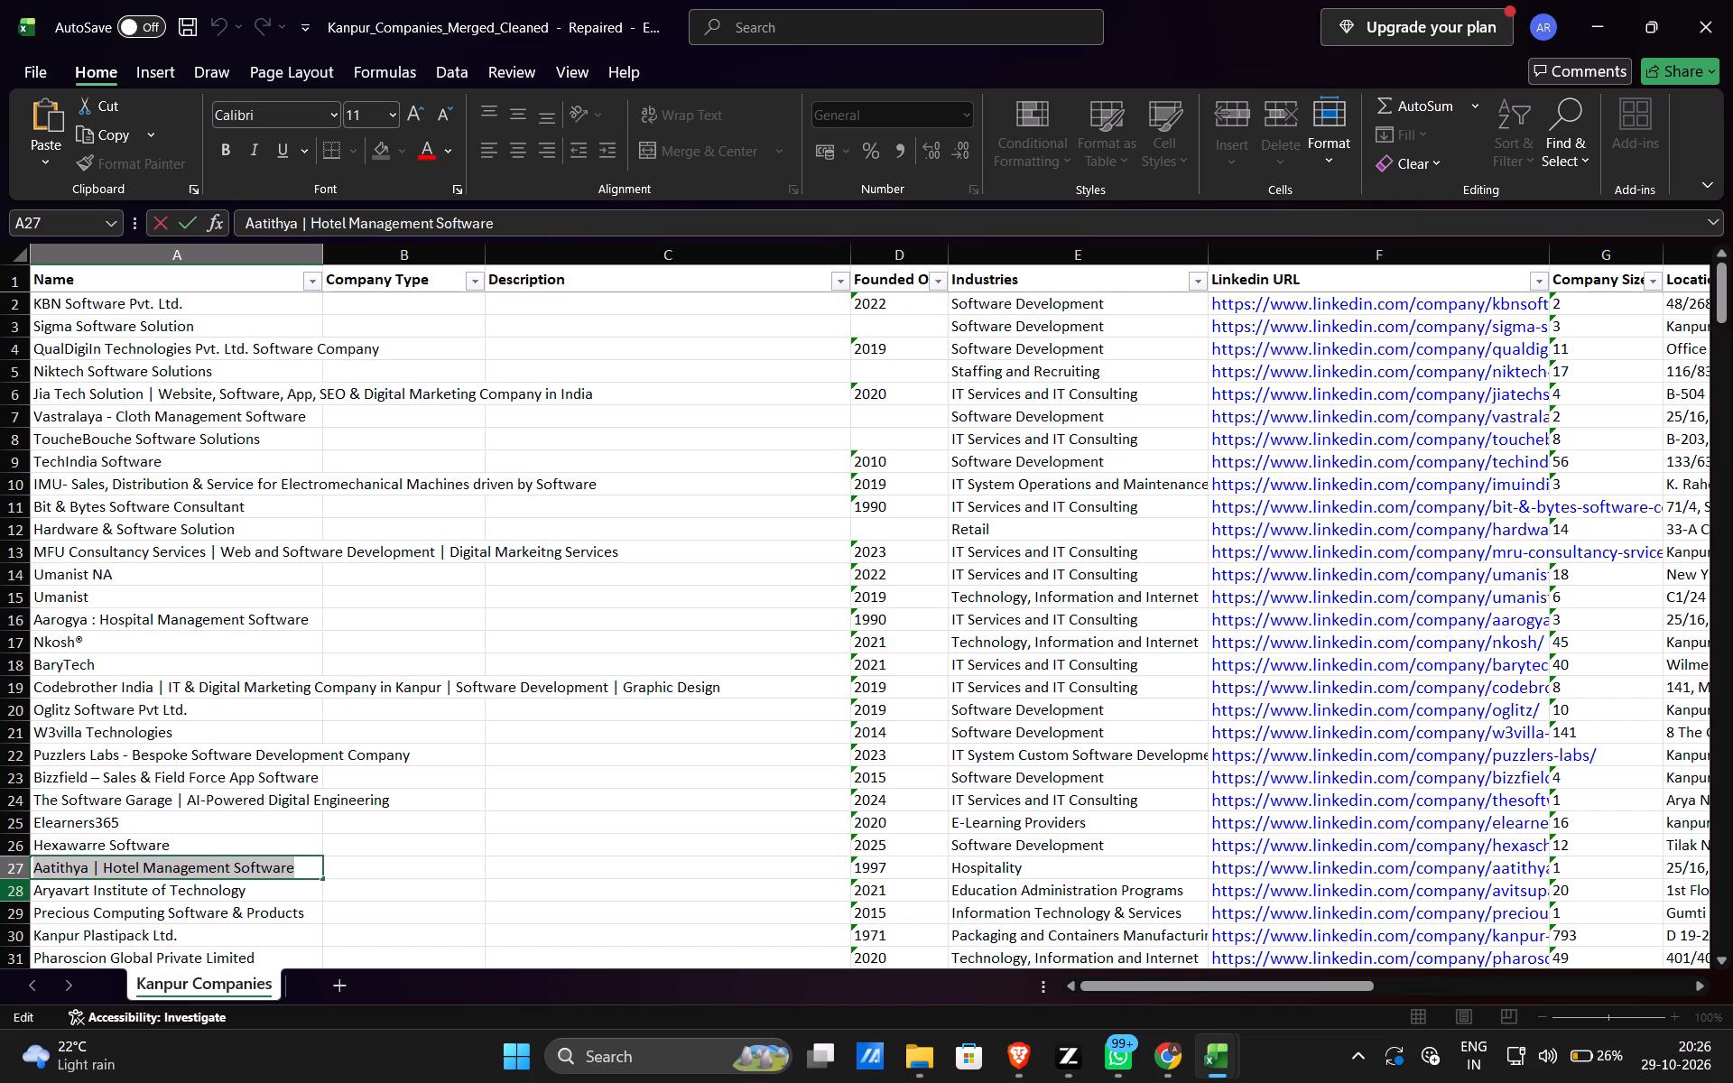
left_click(23, 872)
double_click(23, 872)
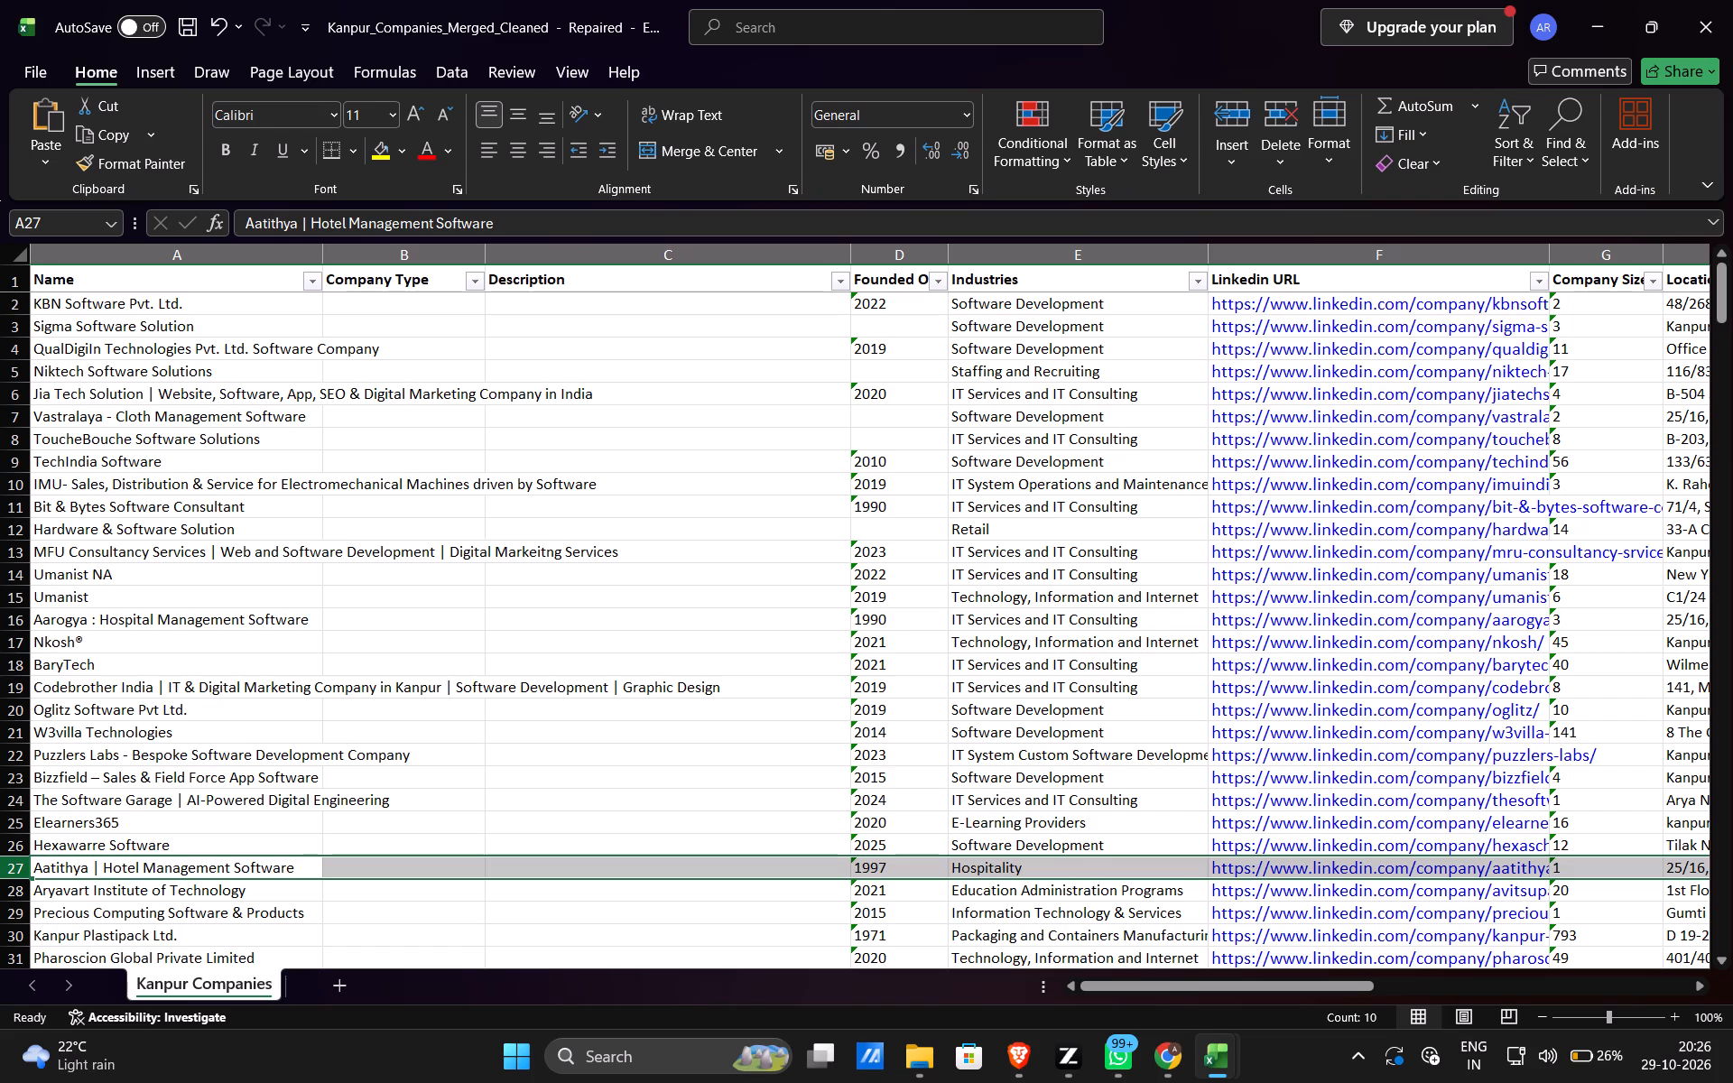
left_click(20, 872)
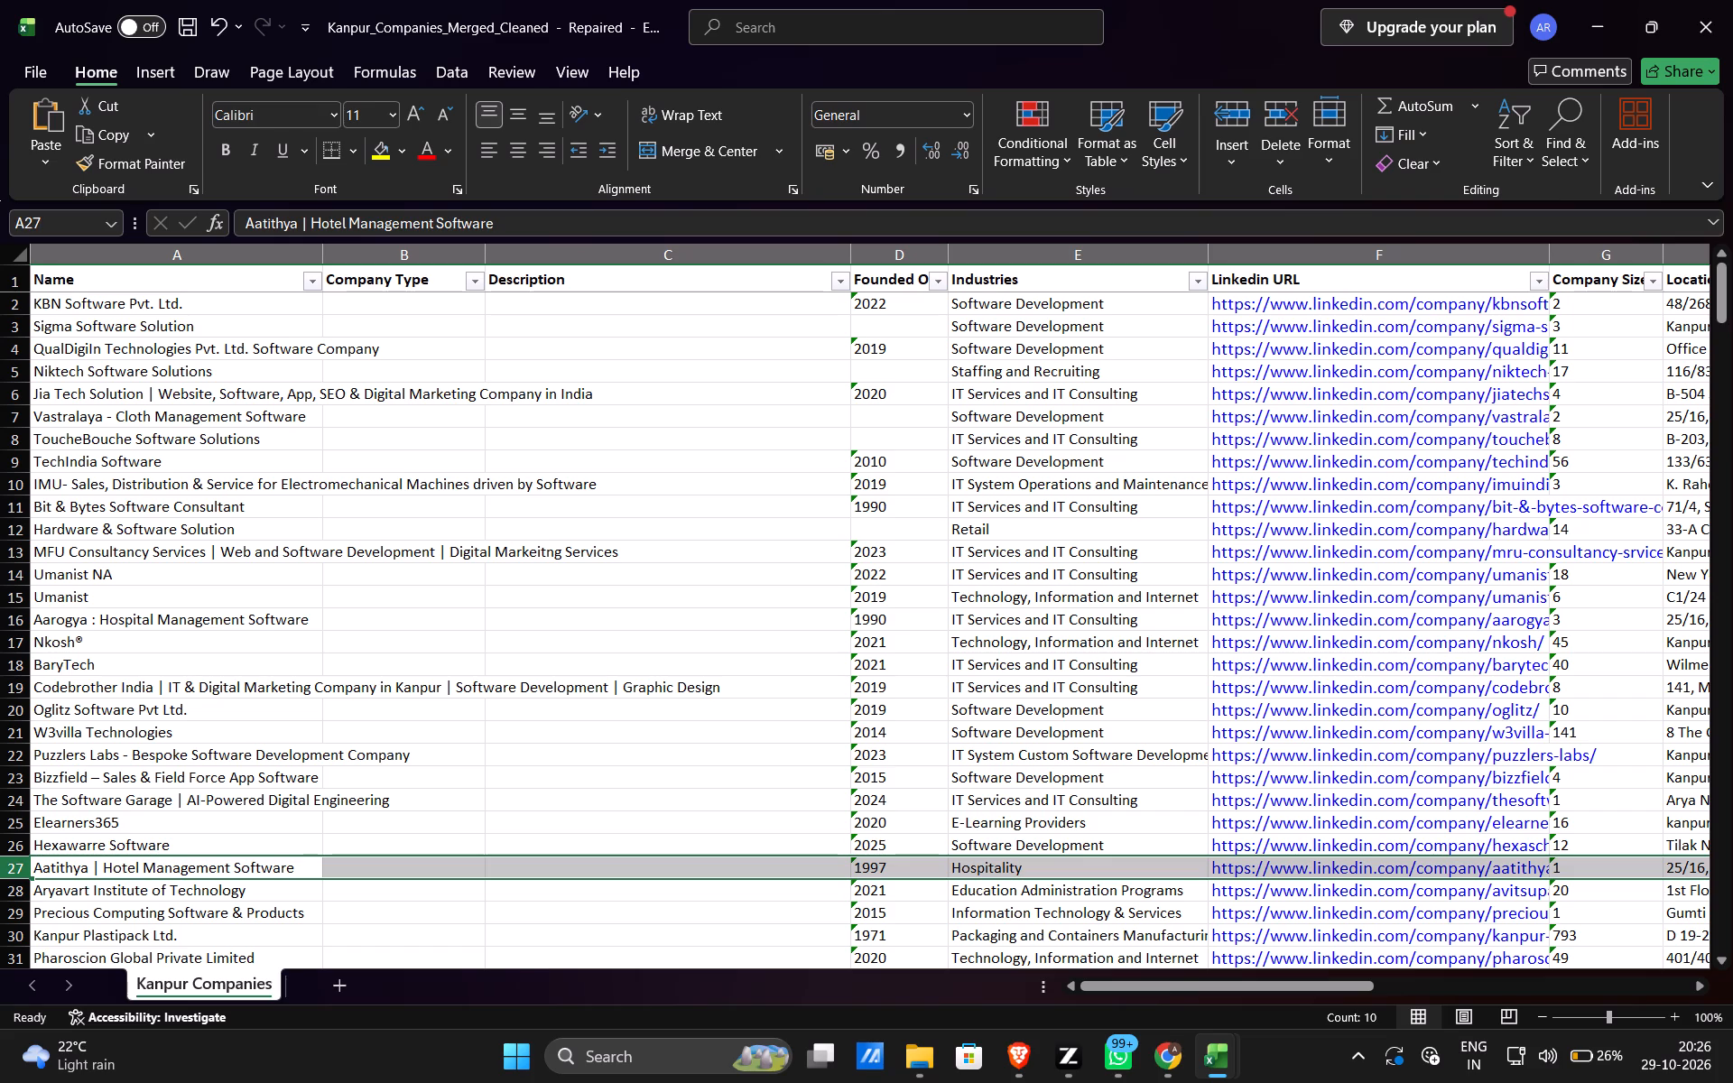
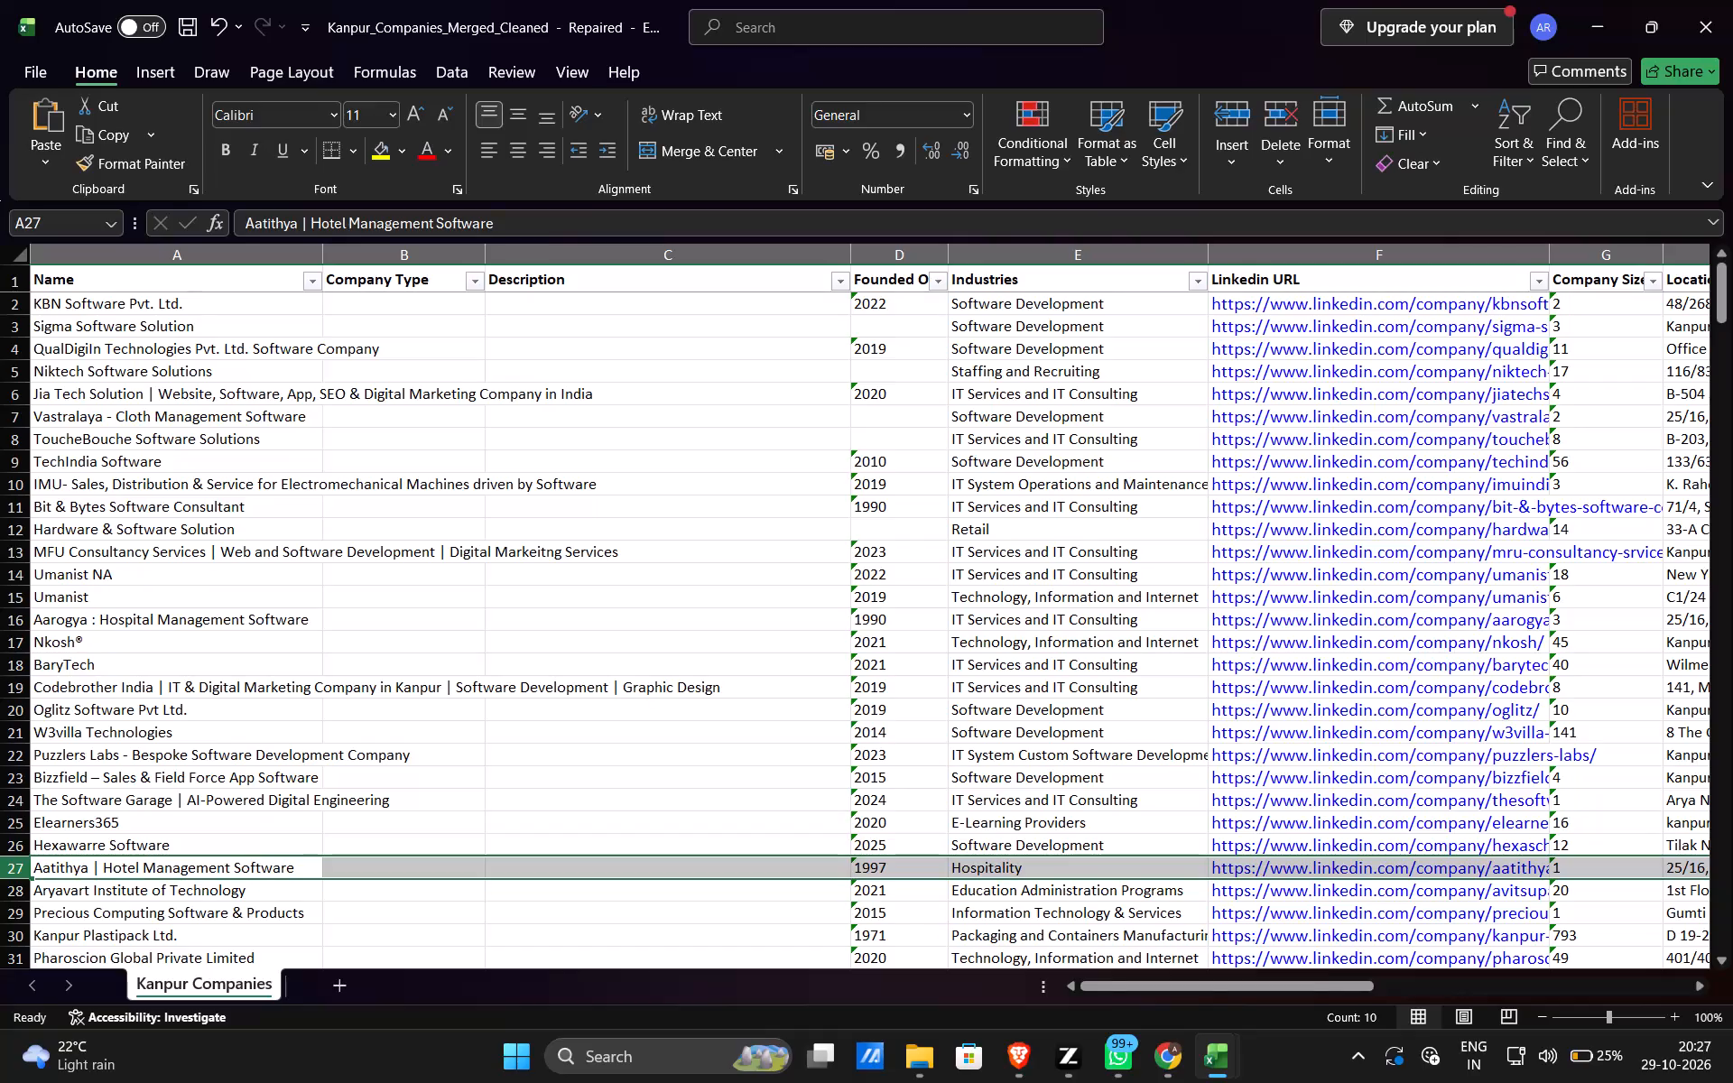
Switch to the kanpur final workbook and look through the Companies sheet's rows and columns, down to the list's end and back up.
scroll(931, 600, "up", 1)
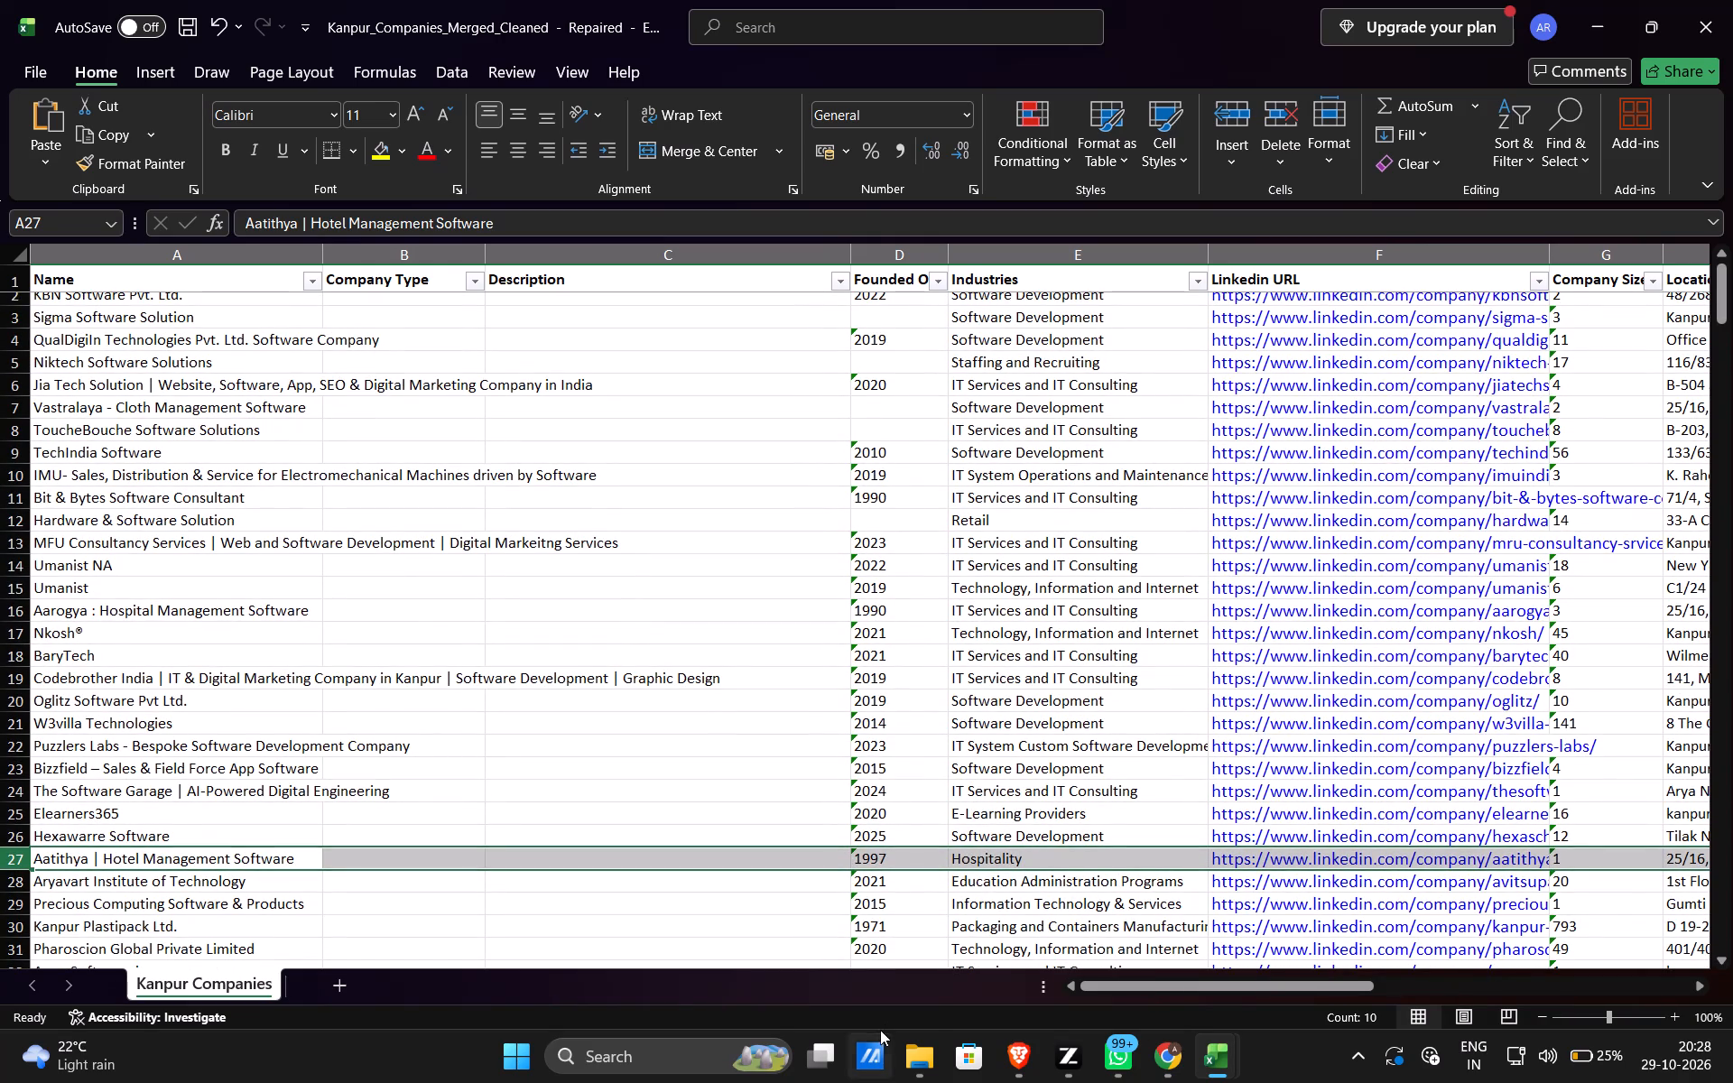
left_click(926, 958)
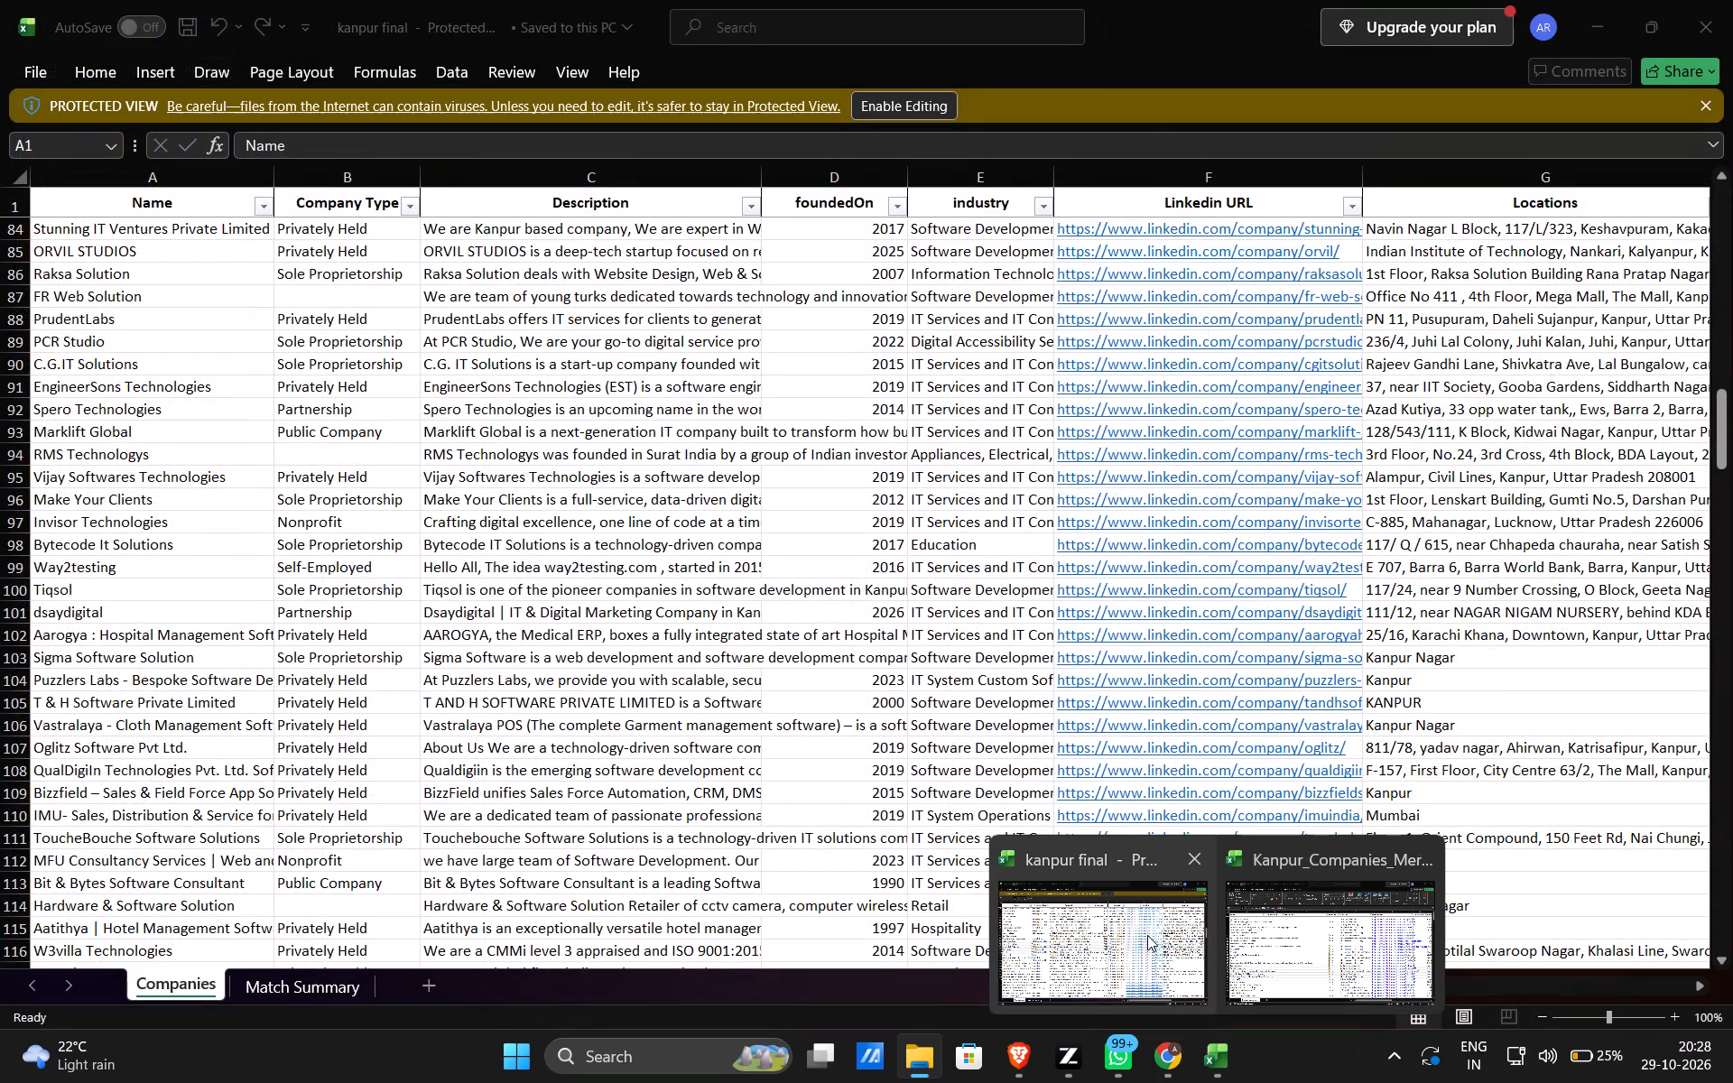
left_click(1147, 935)
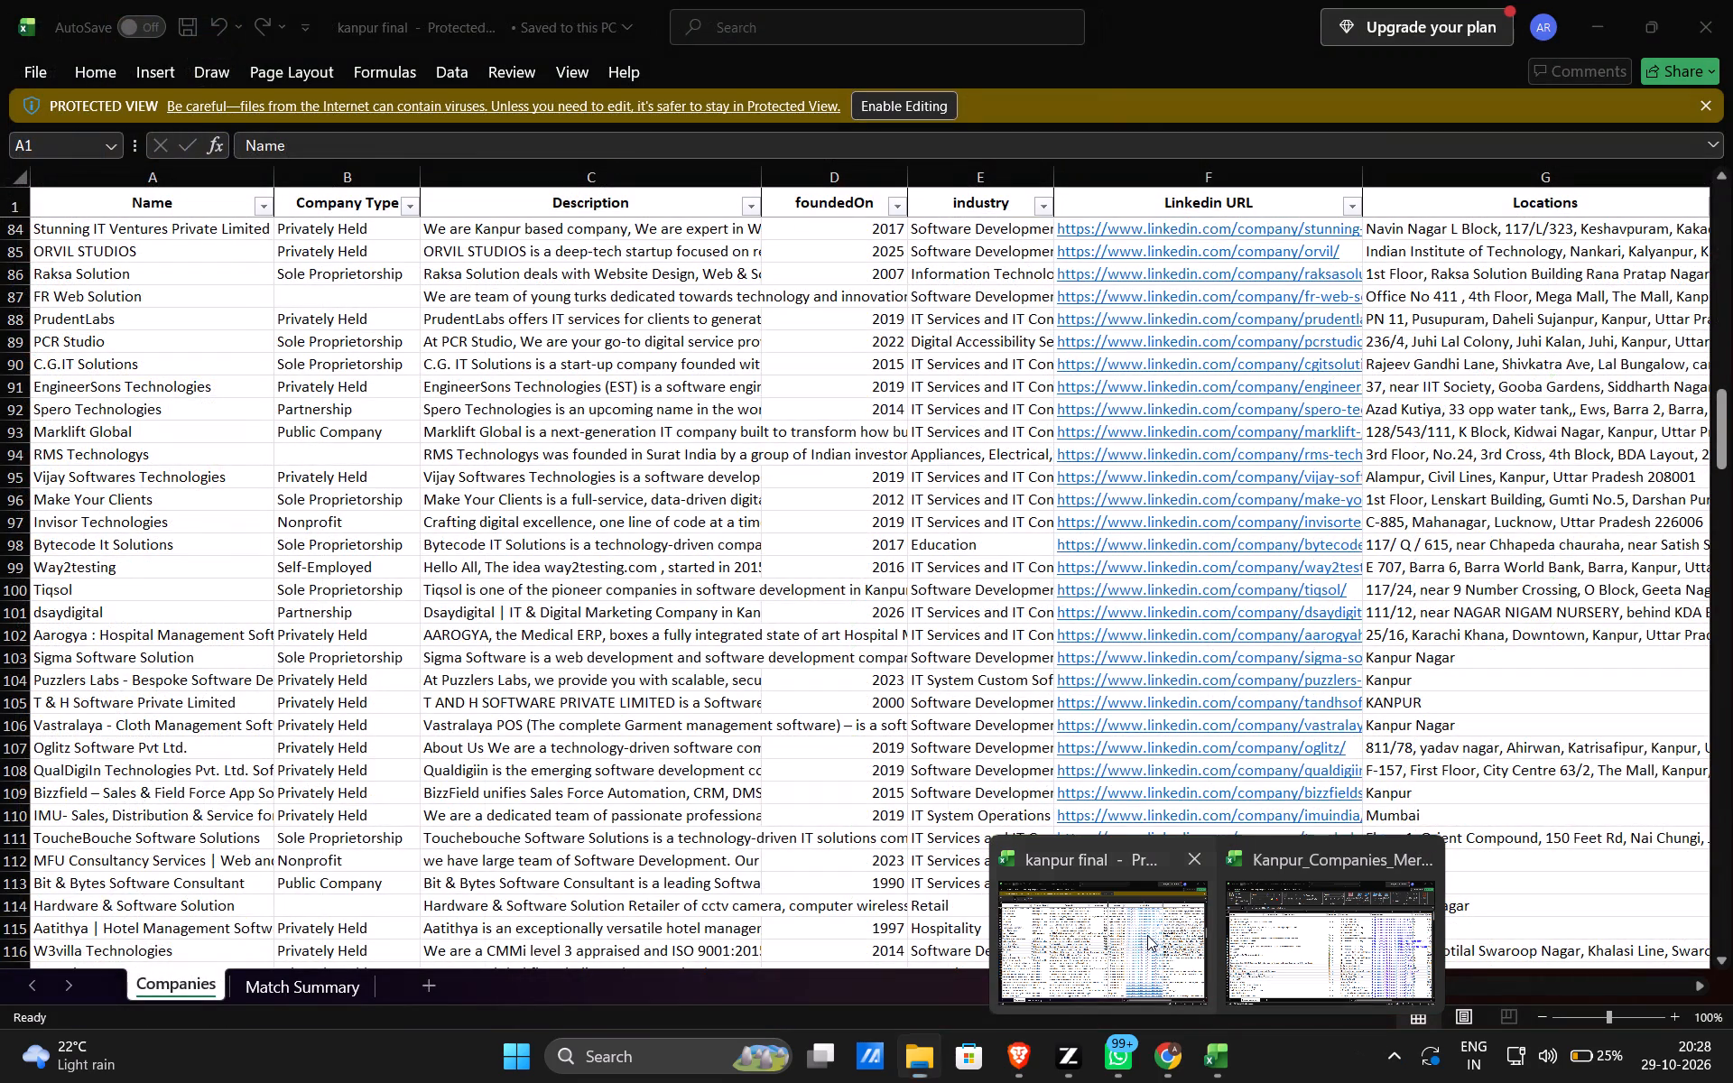
scroll(1377, 747, "left", 3)
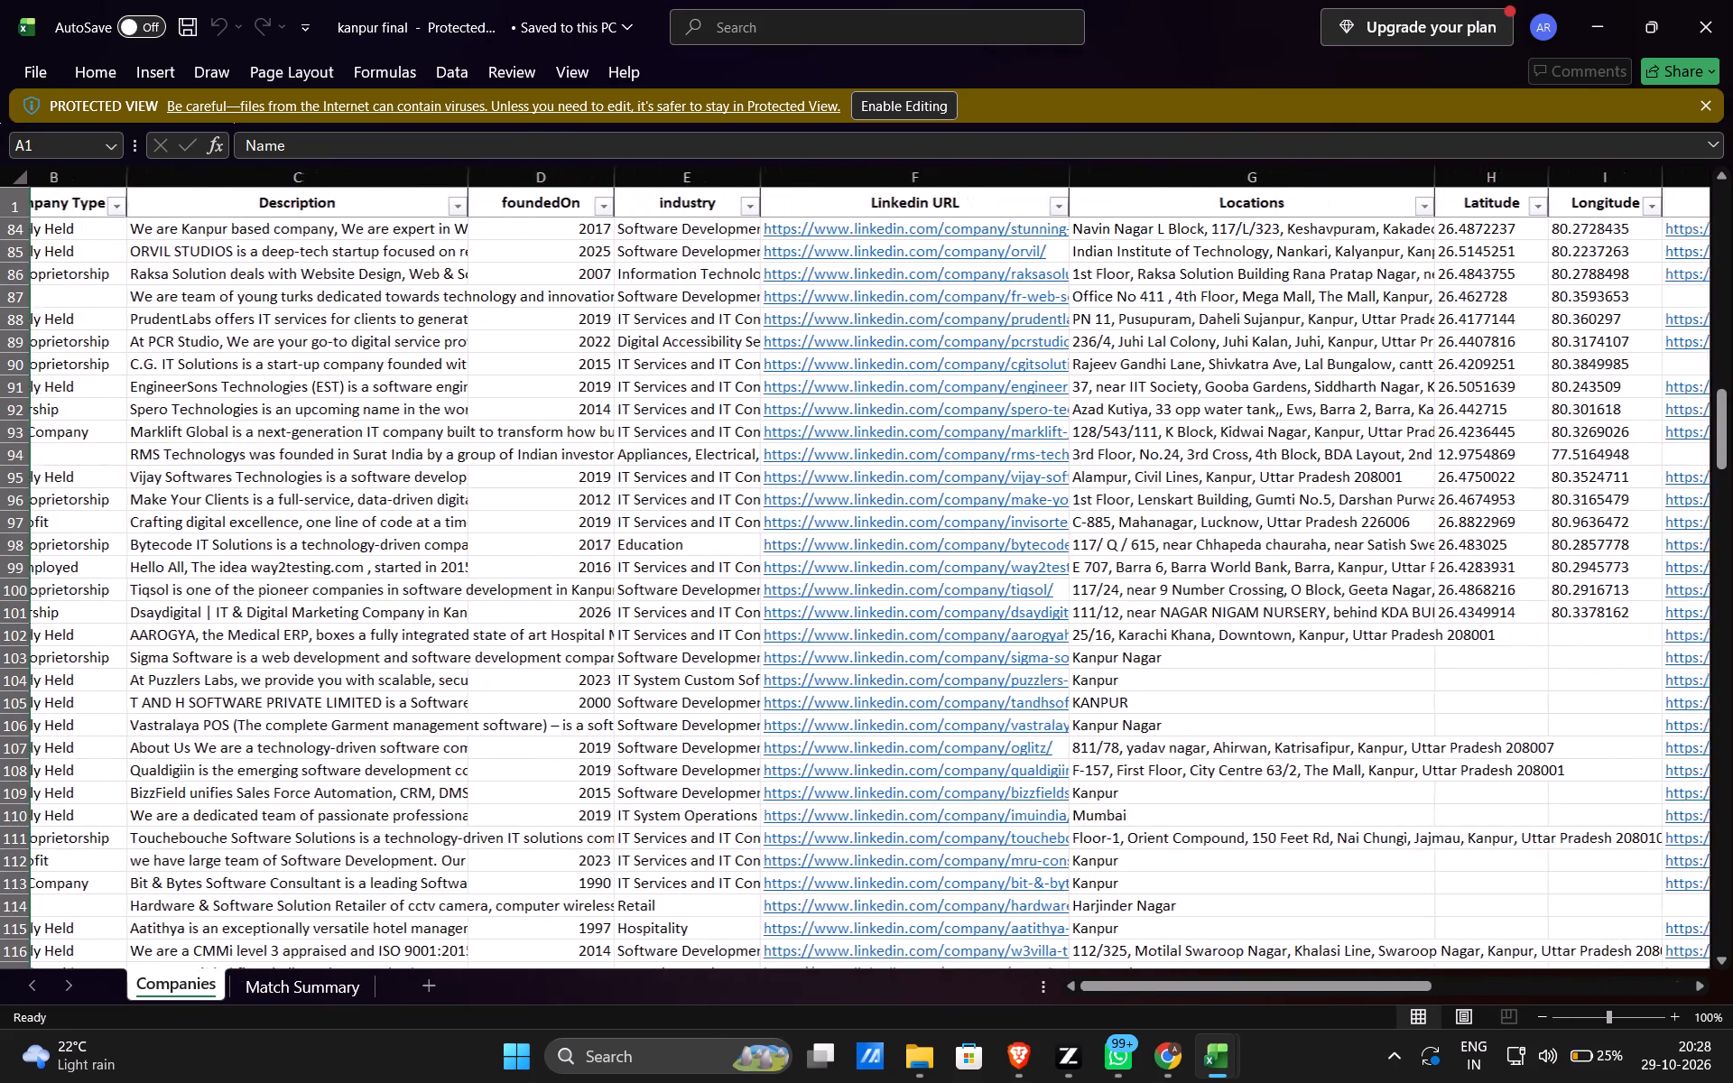
scroll(1377, 747, "left", 1)
scroll(1377, 747, "down", 8)
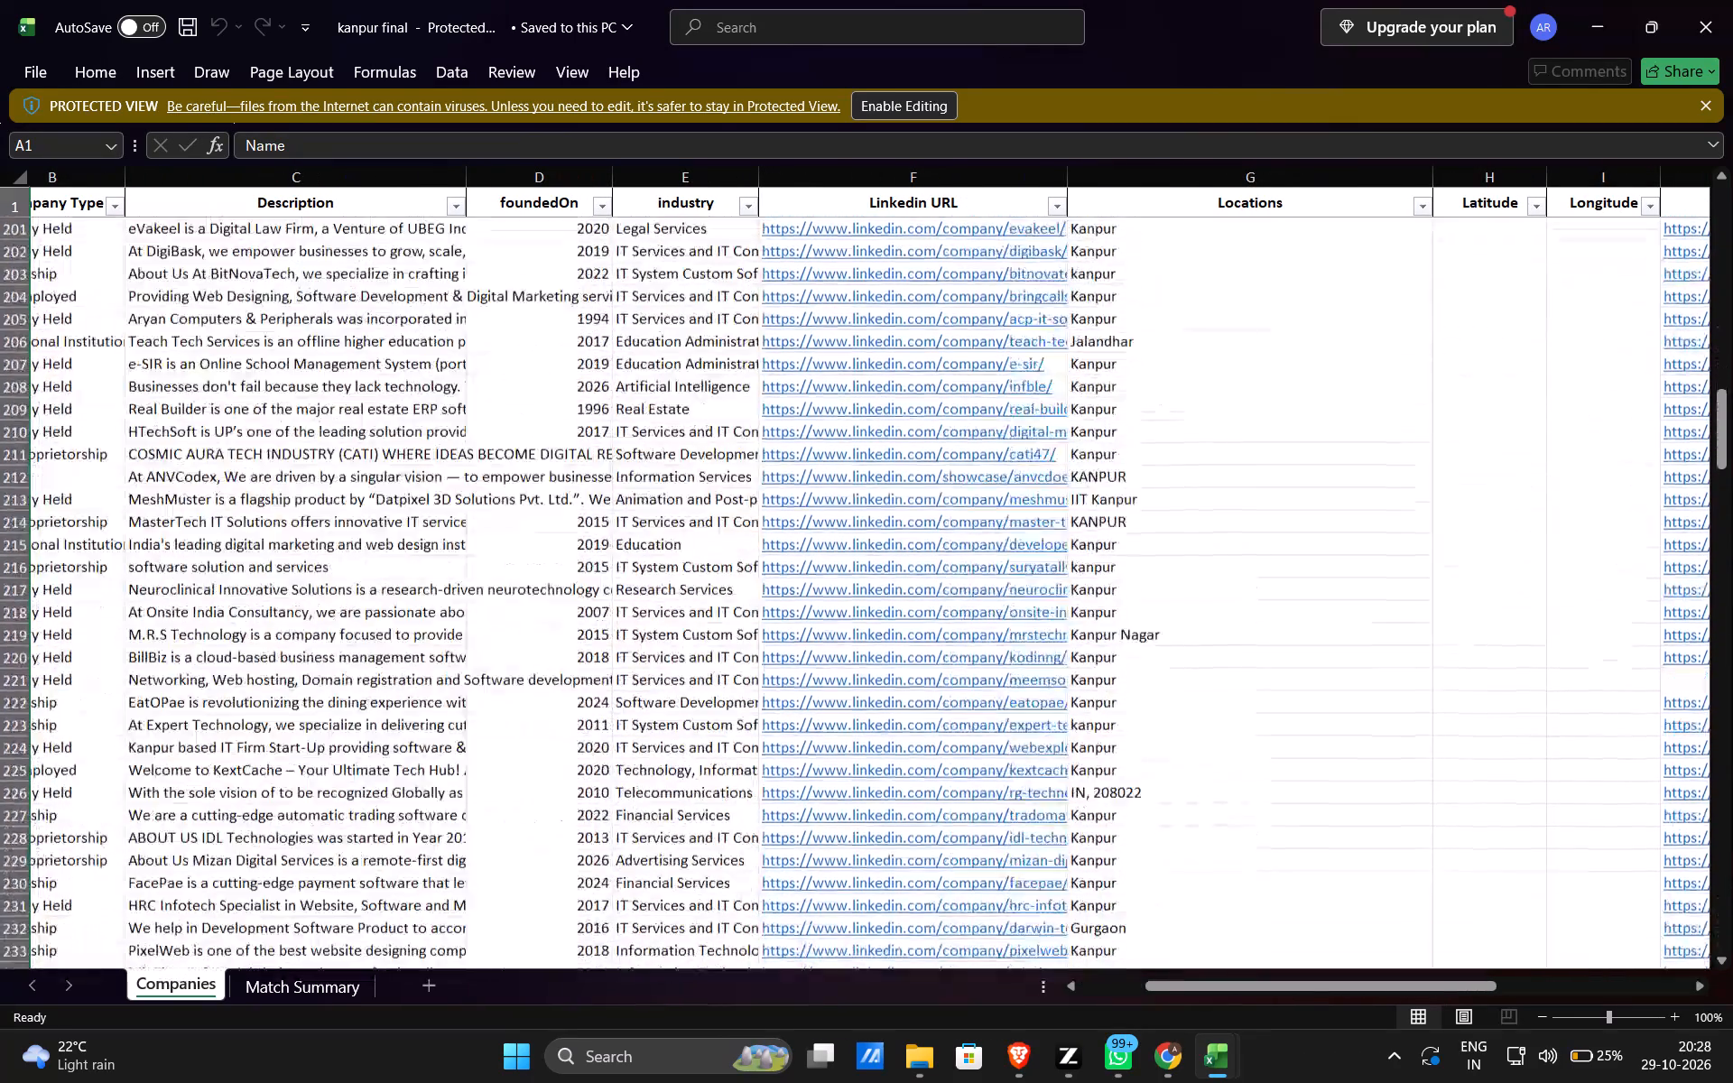
scroll(1377, 747, "down", 2)
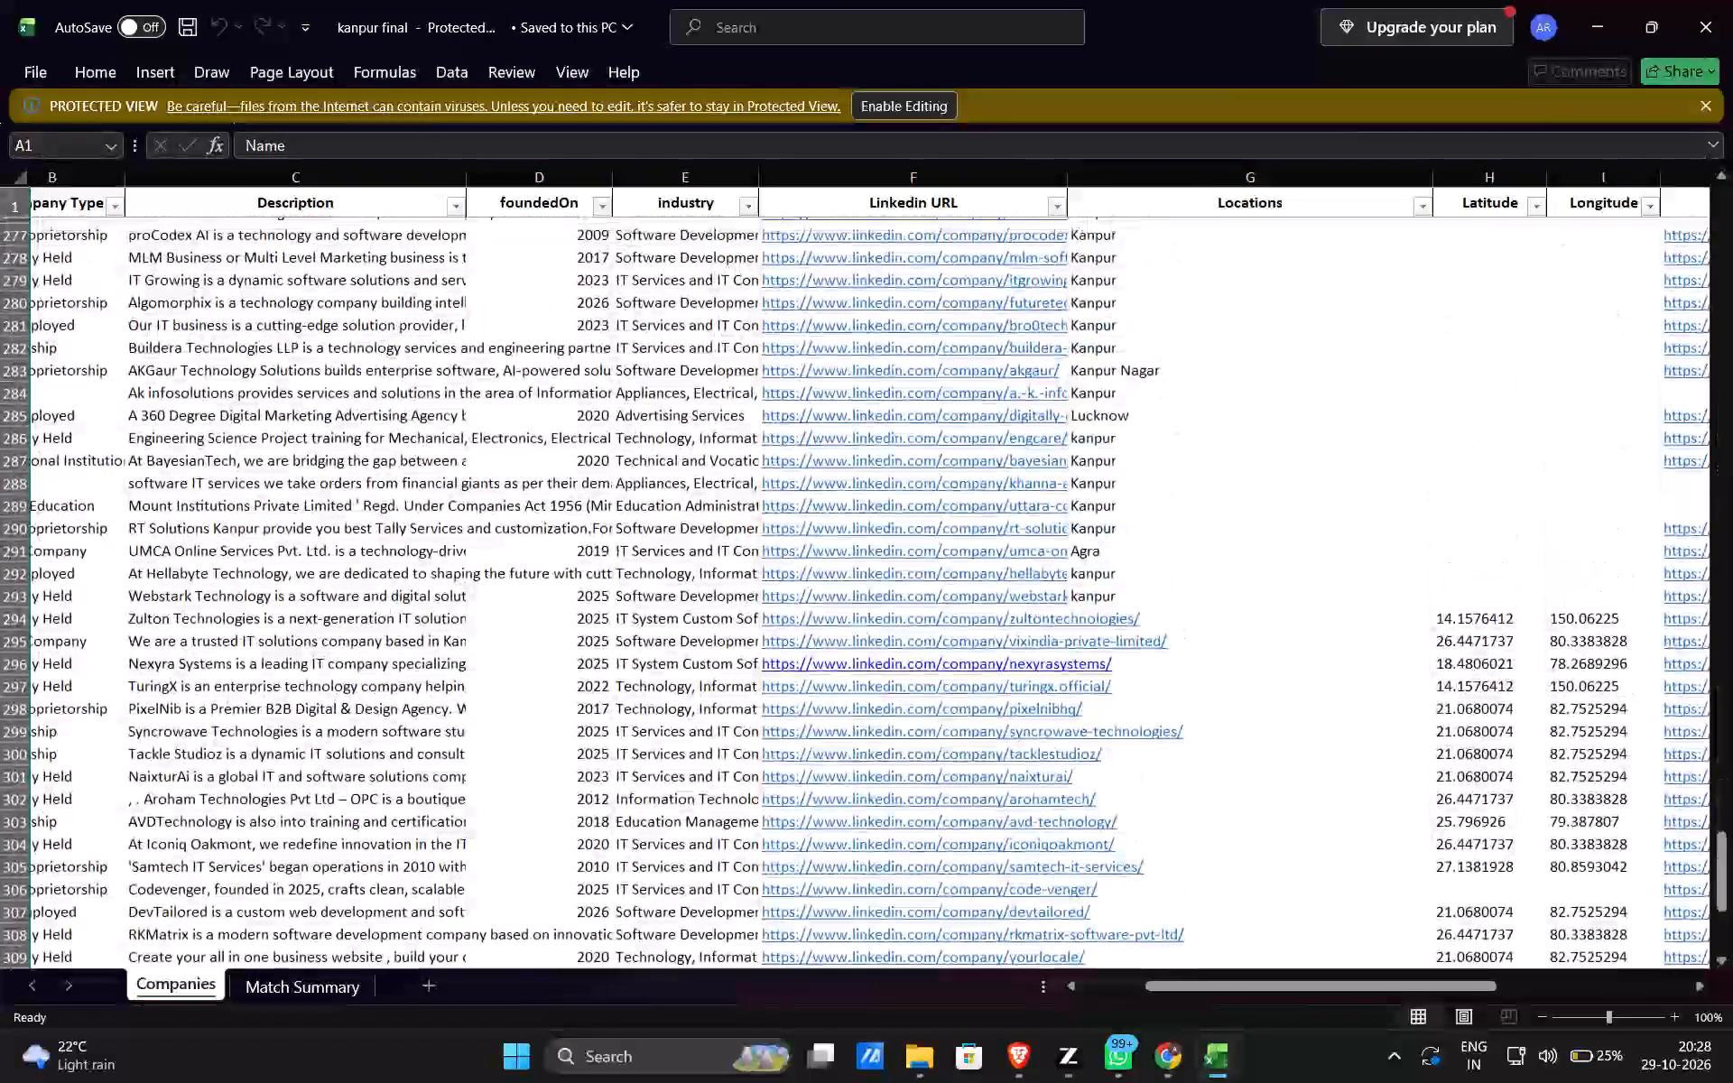
scroll(1377, 747, "right", 3)
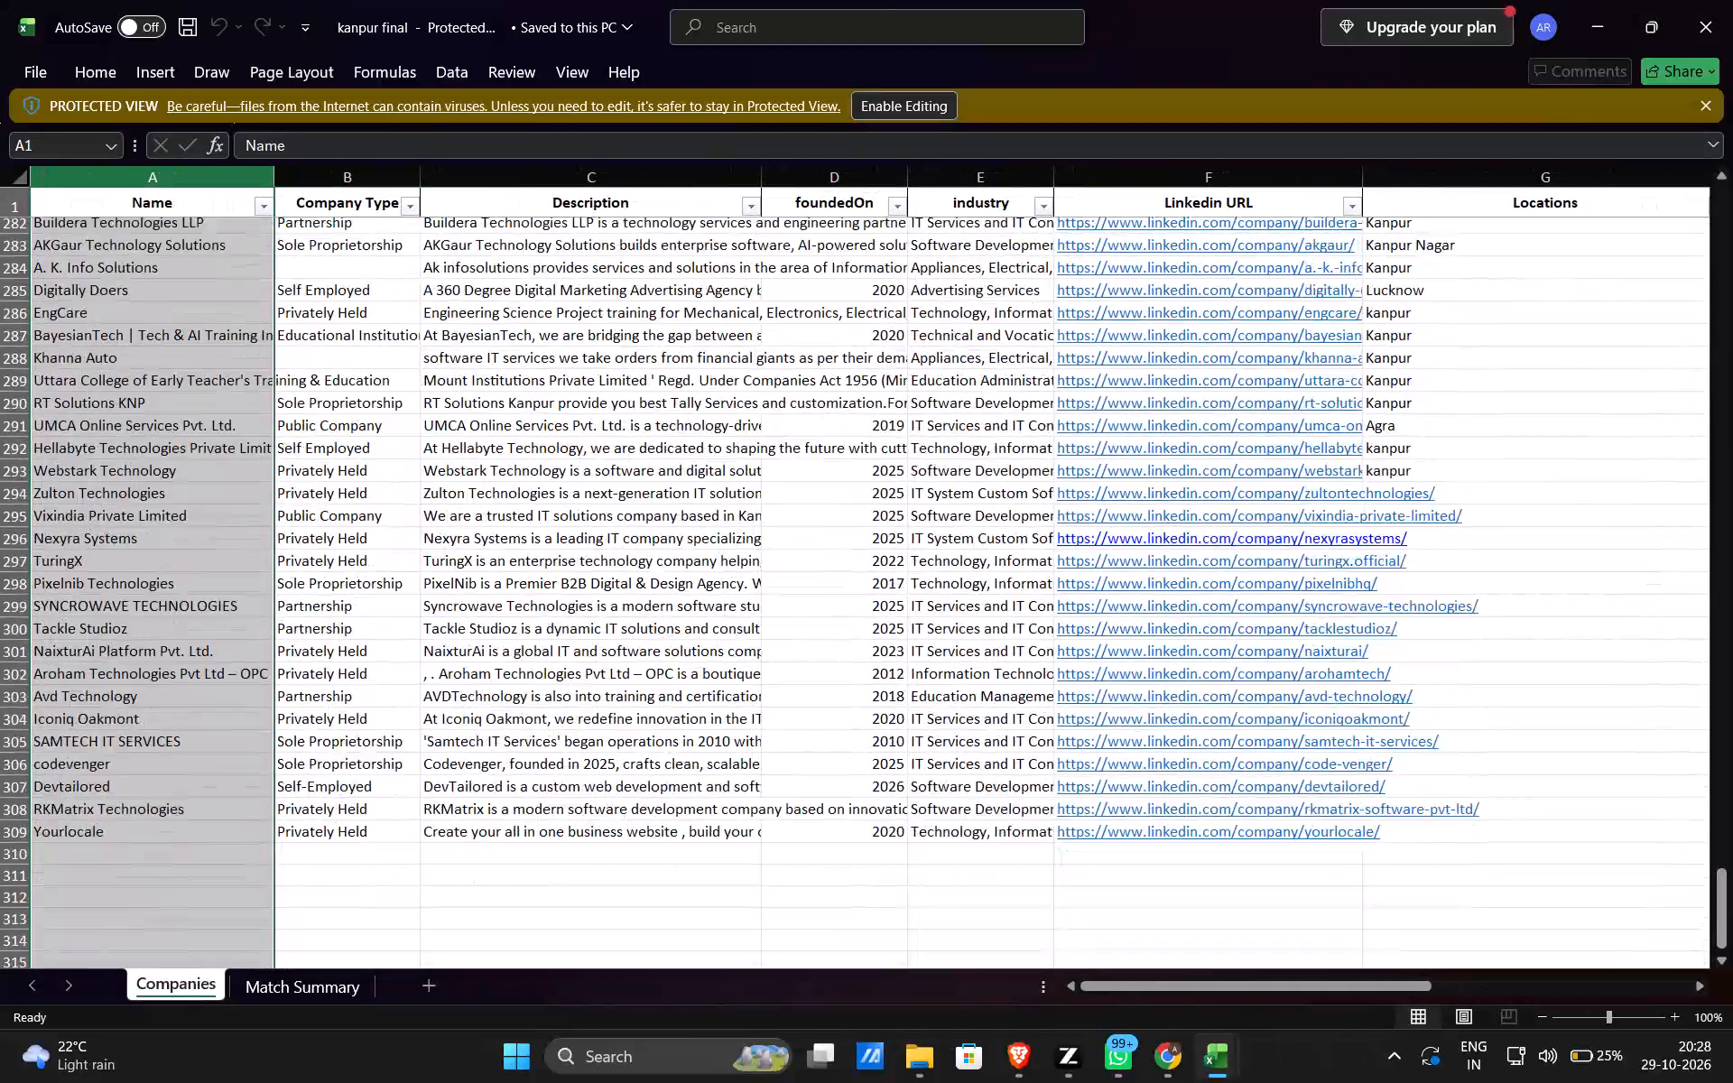
scroll(1377, 747, "right", 2)
scroll(1377, 747, "up", 3)
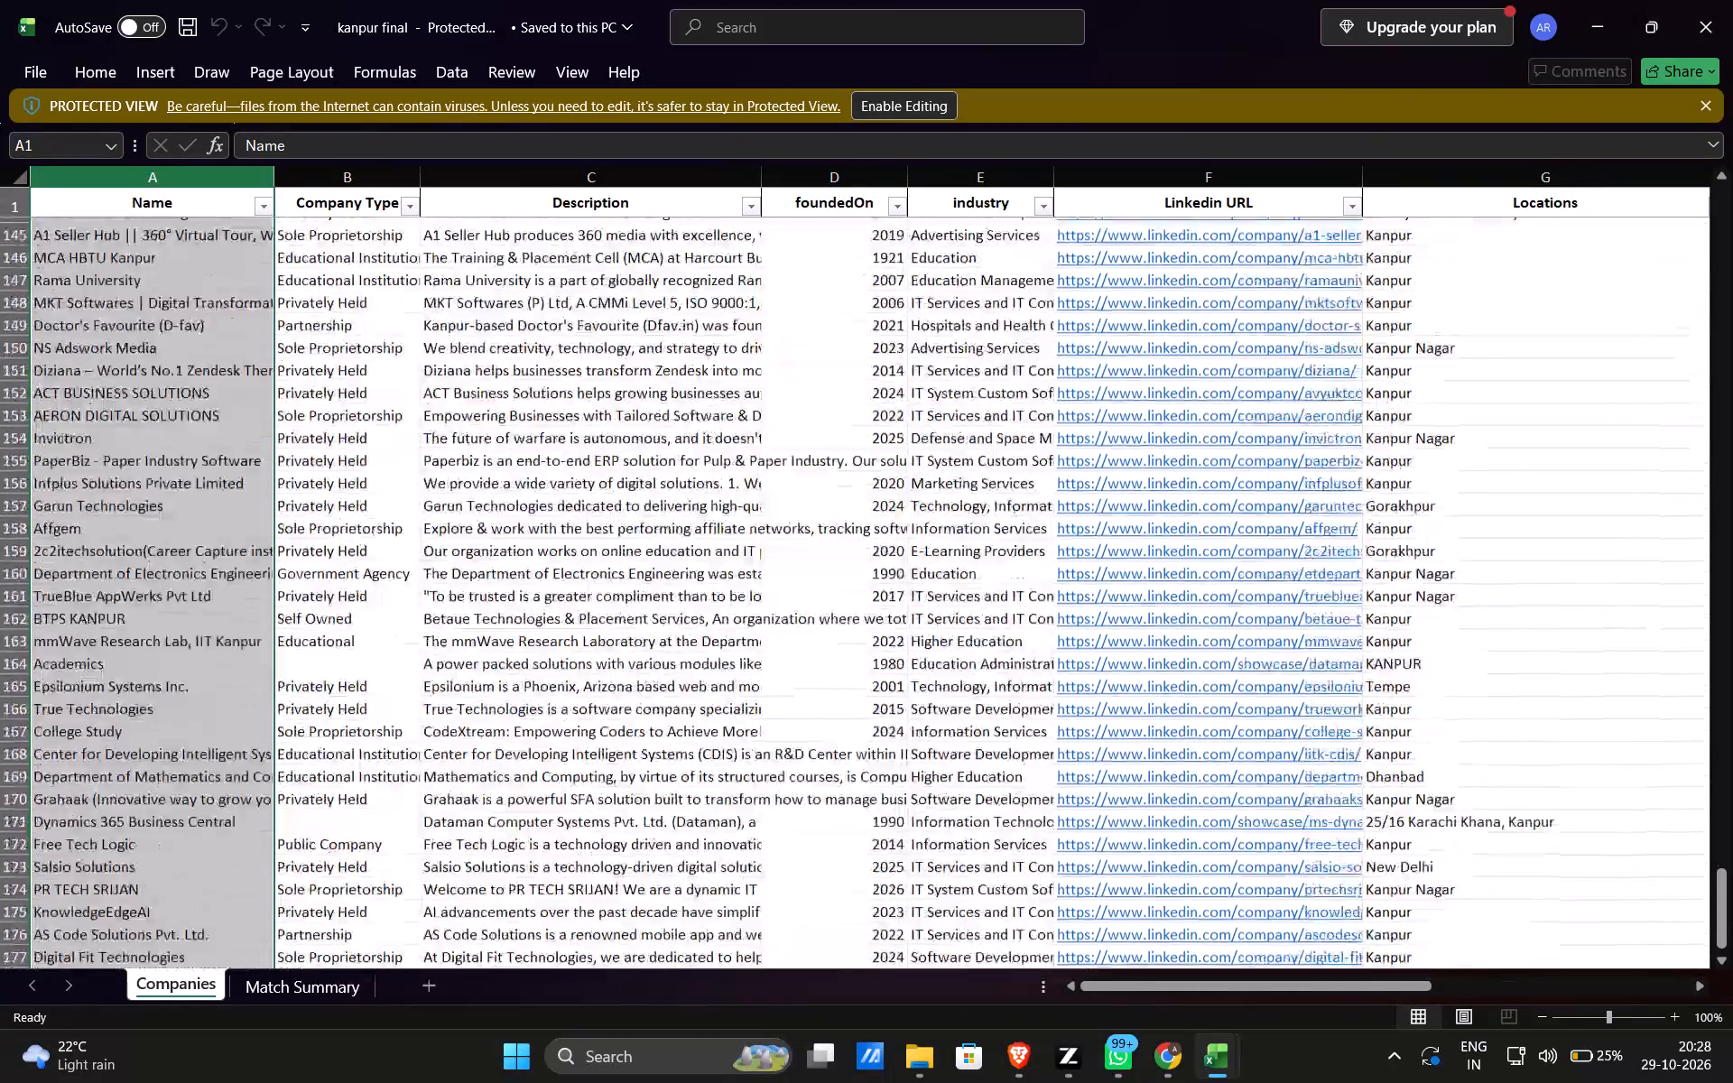
scroll(1377, 747, "up", 4)
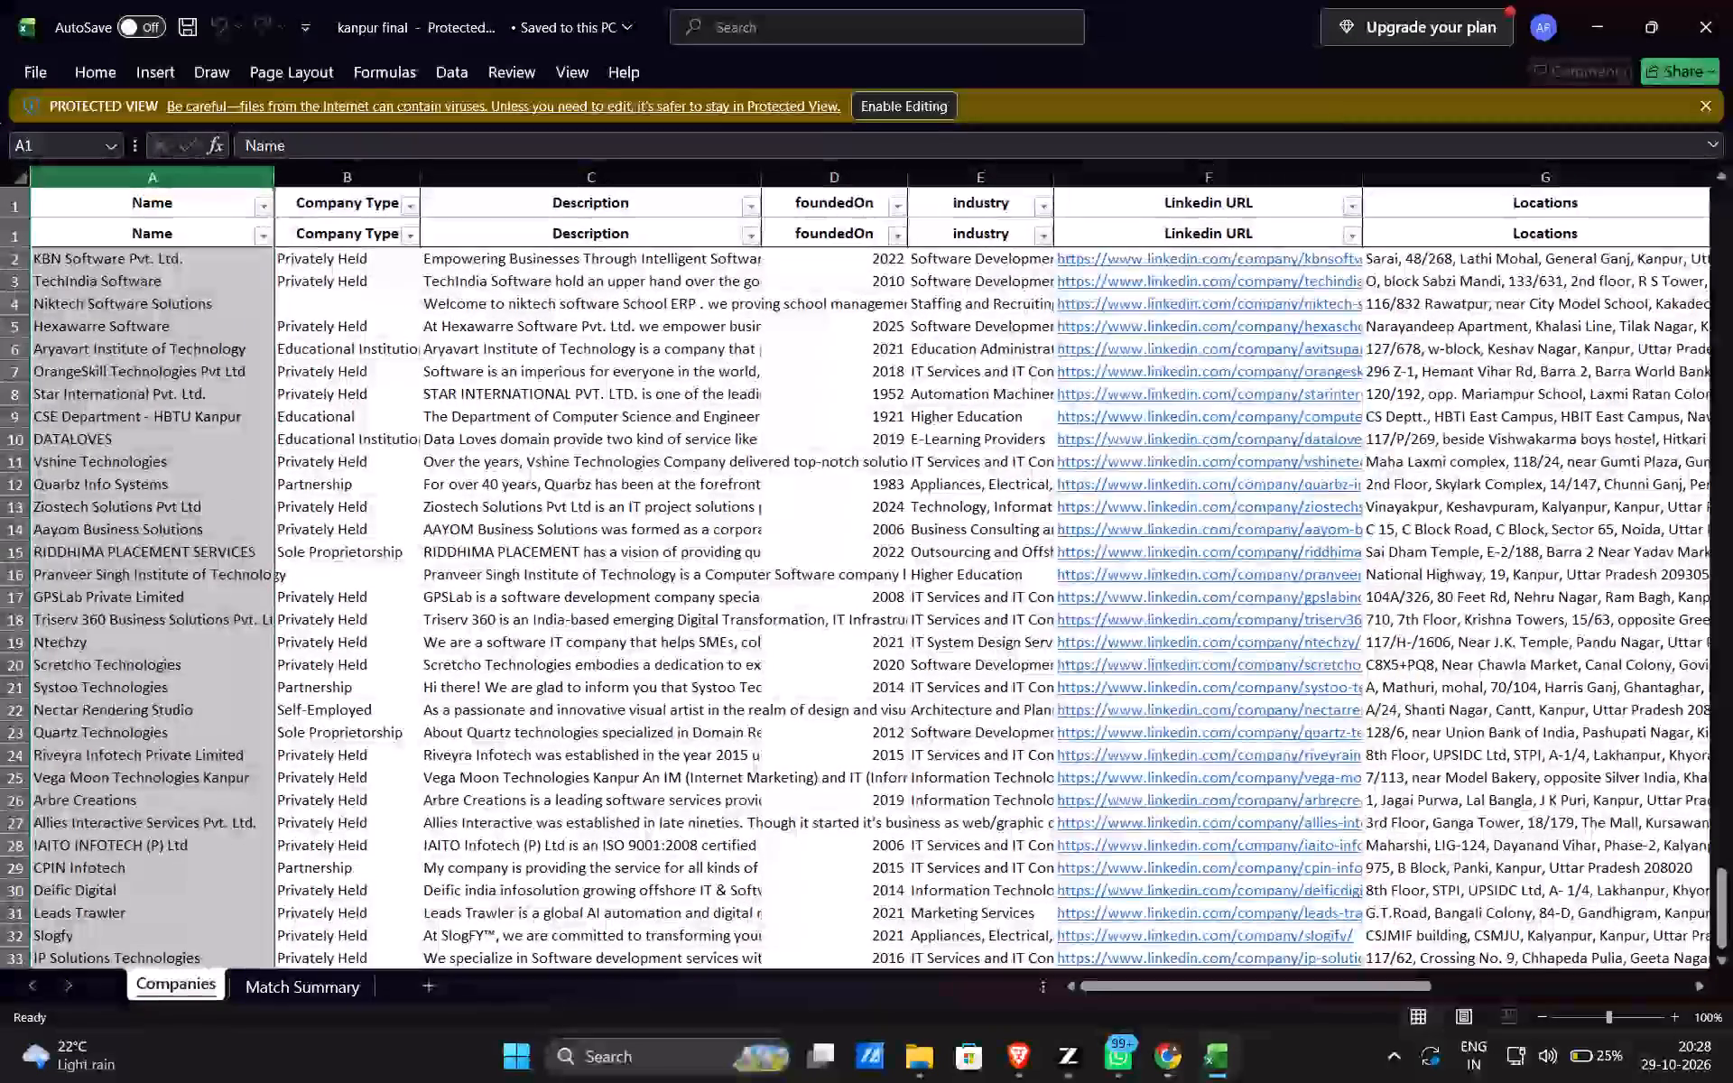
scroll(1260, 942, "up", 3)
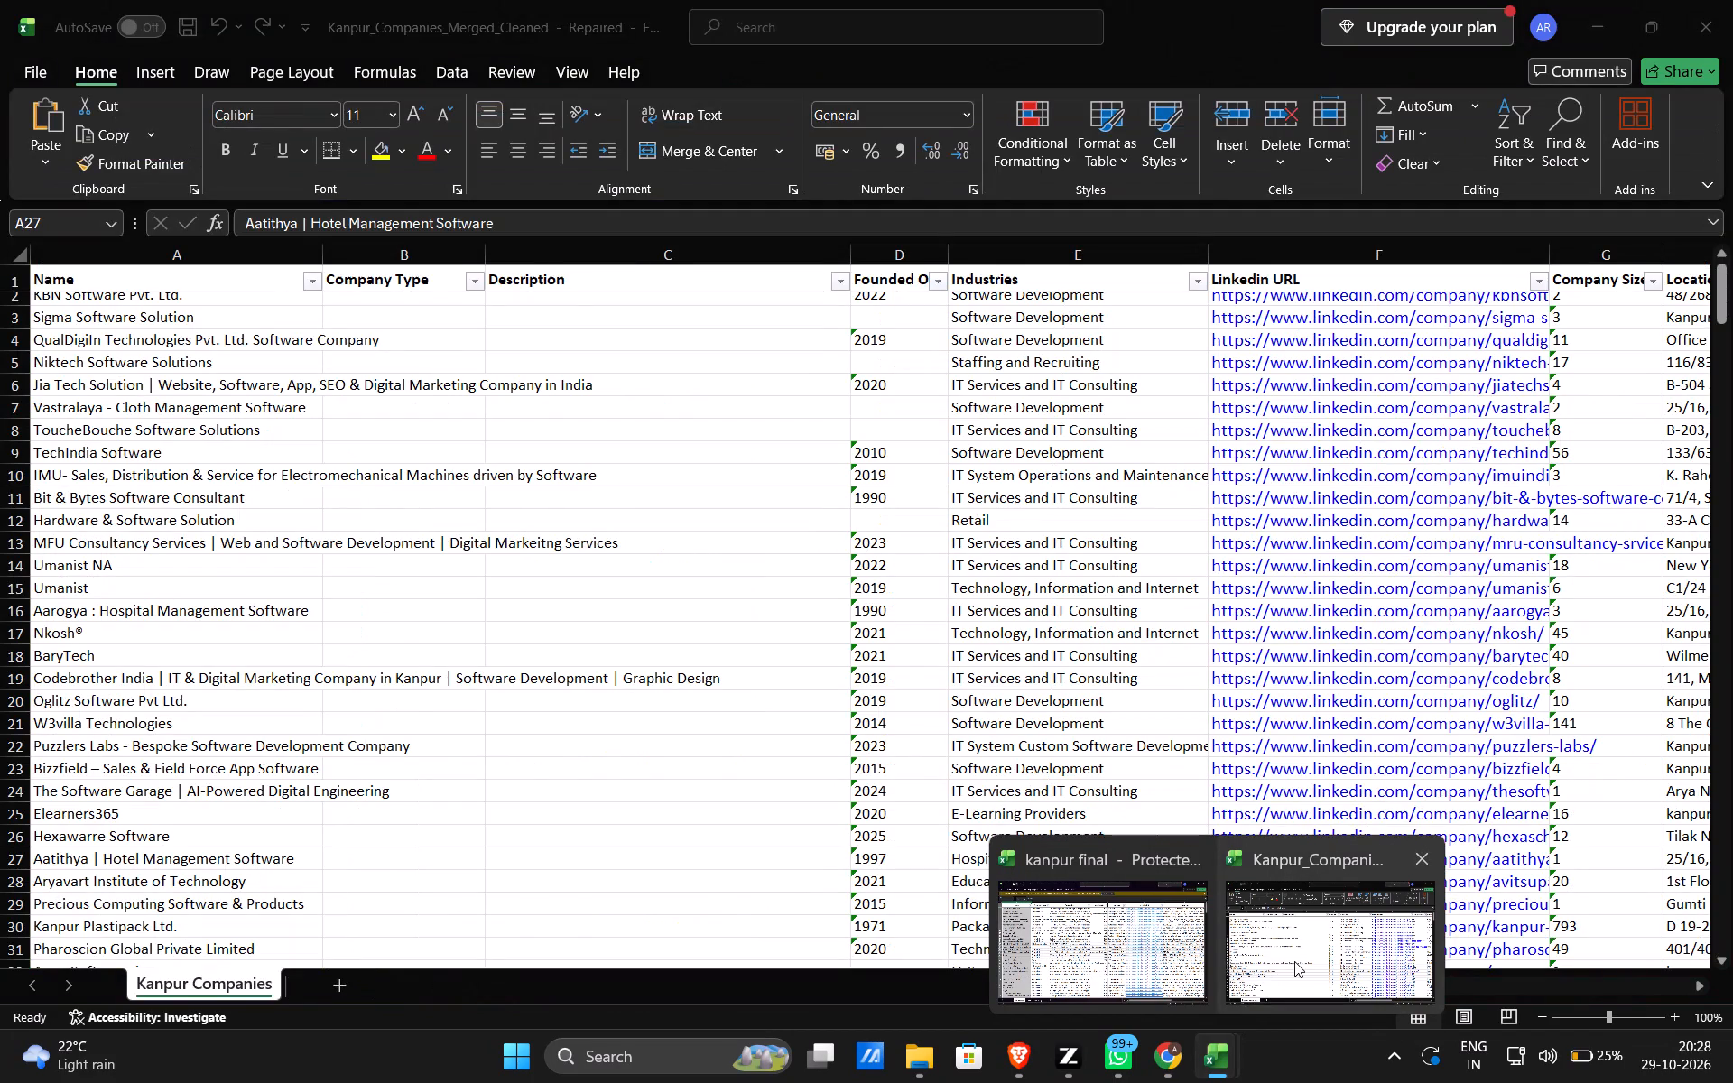
Switch back to the Kanpur_Companies_Merged_Cleaned workbook and examine its location, logo and LinkedIn columns down to the end of the list.
left_click(1294, 961)
scroll(927, 867, "left", 3)
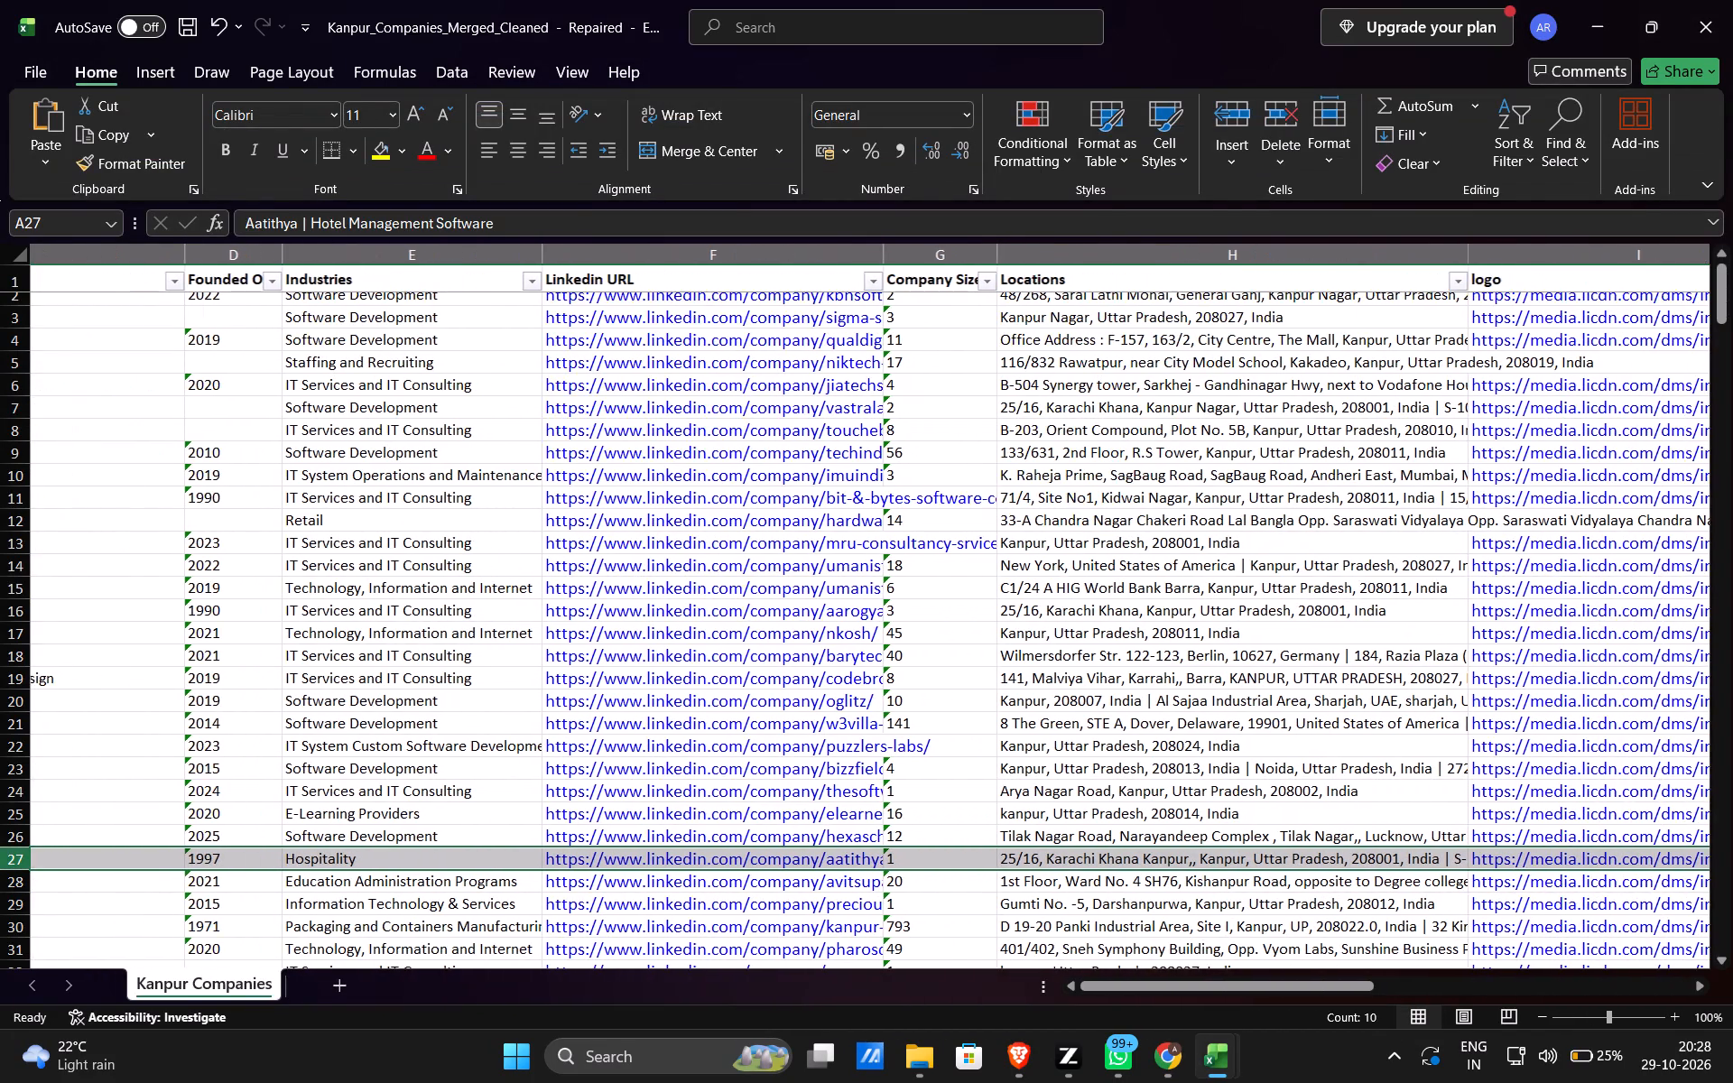
scroll(1166, 623, "up", 4)
scroll(1166, 623, "down", 5)
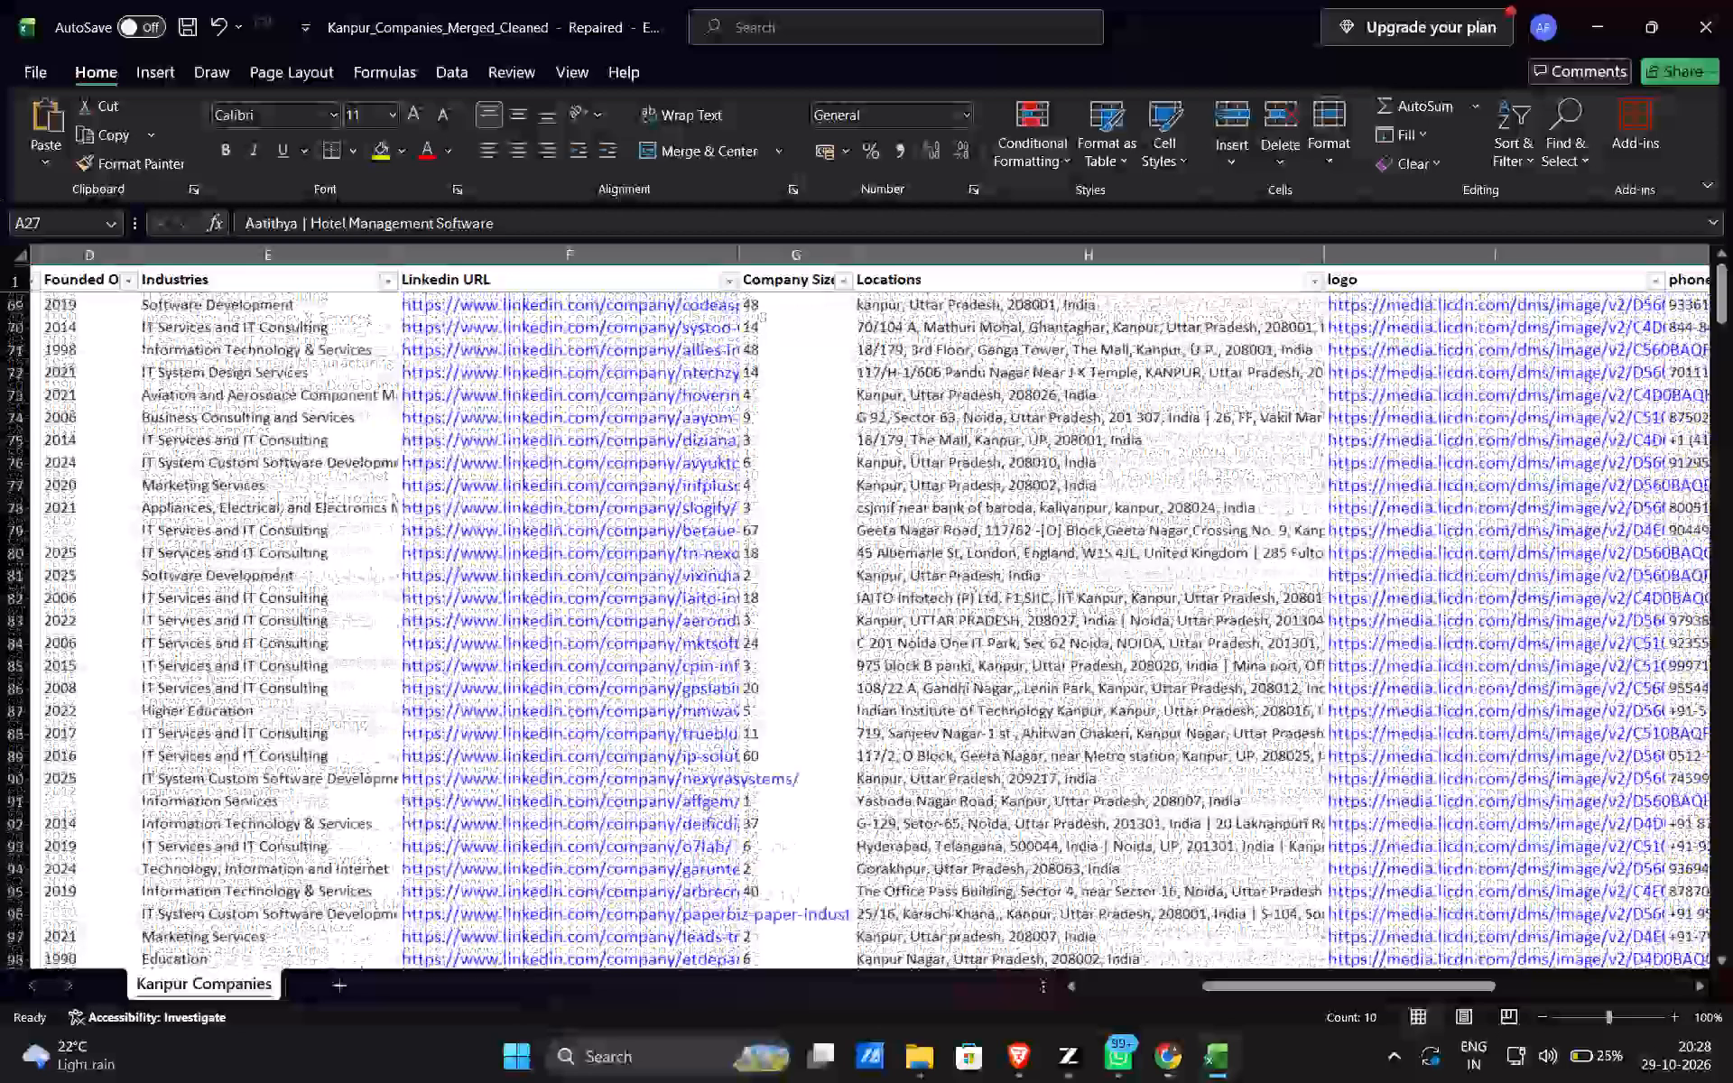
scroll(1166, 623, "down", 5)
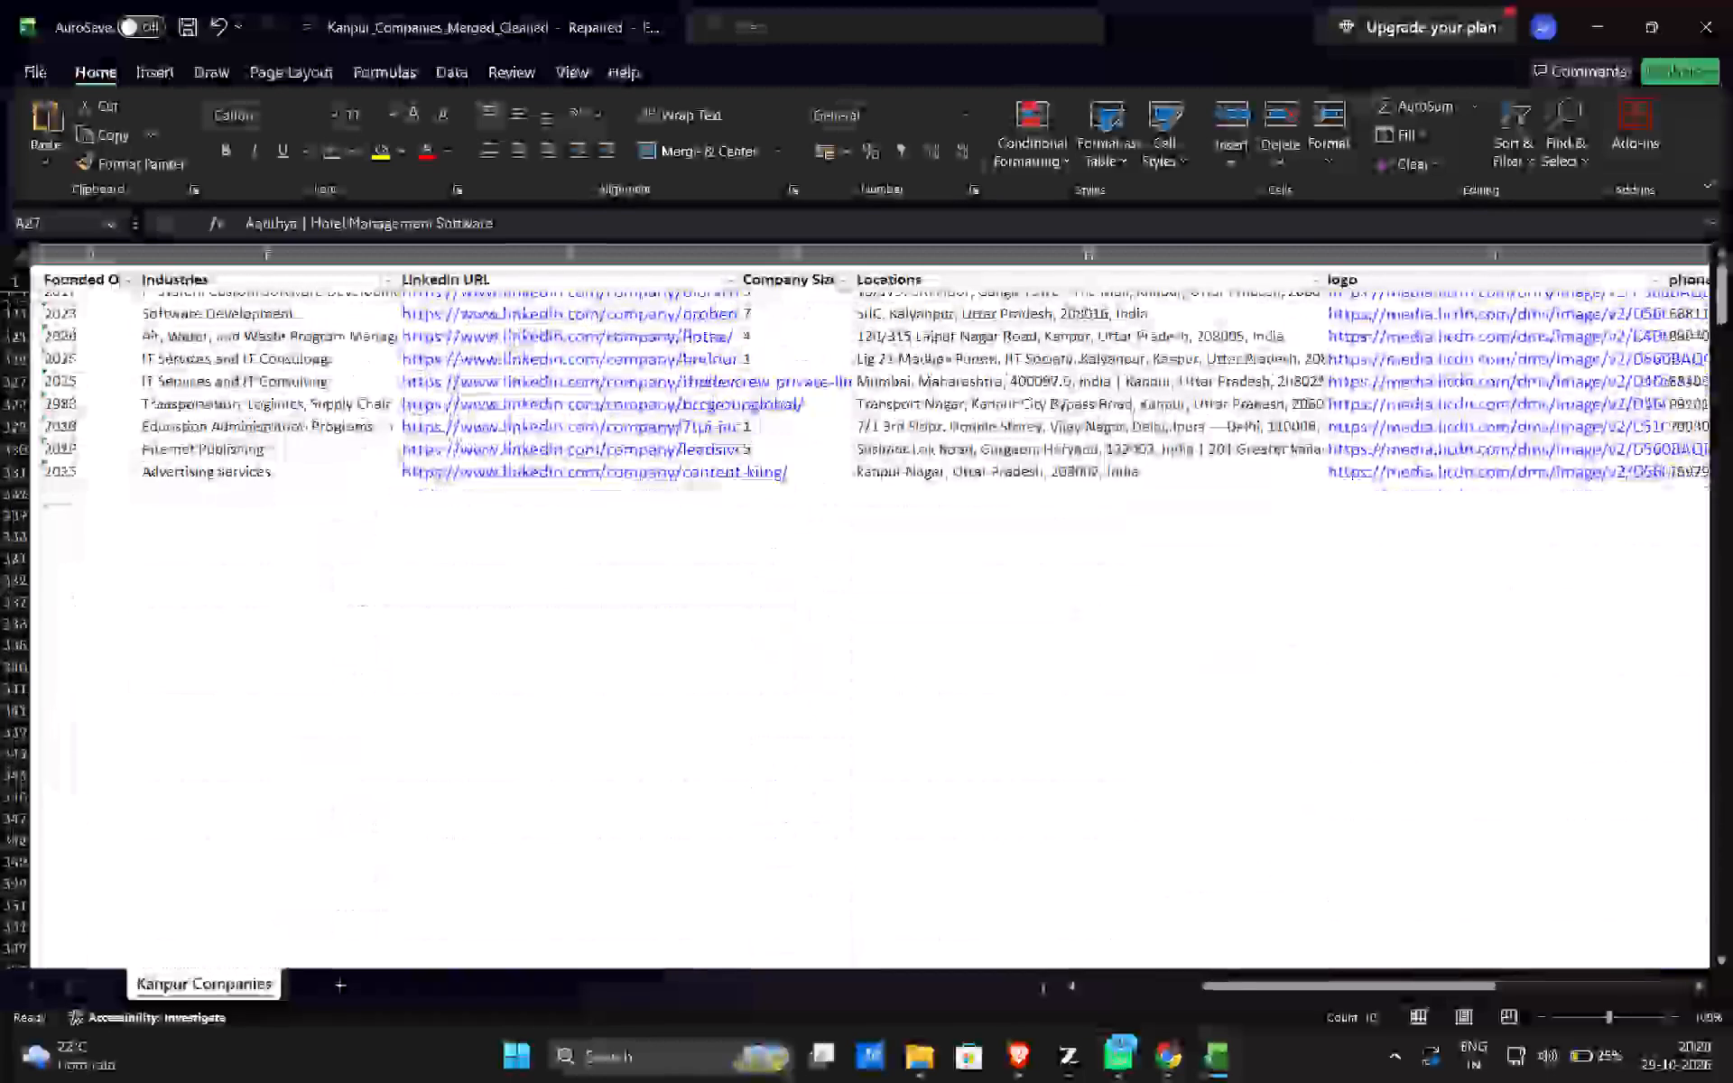
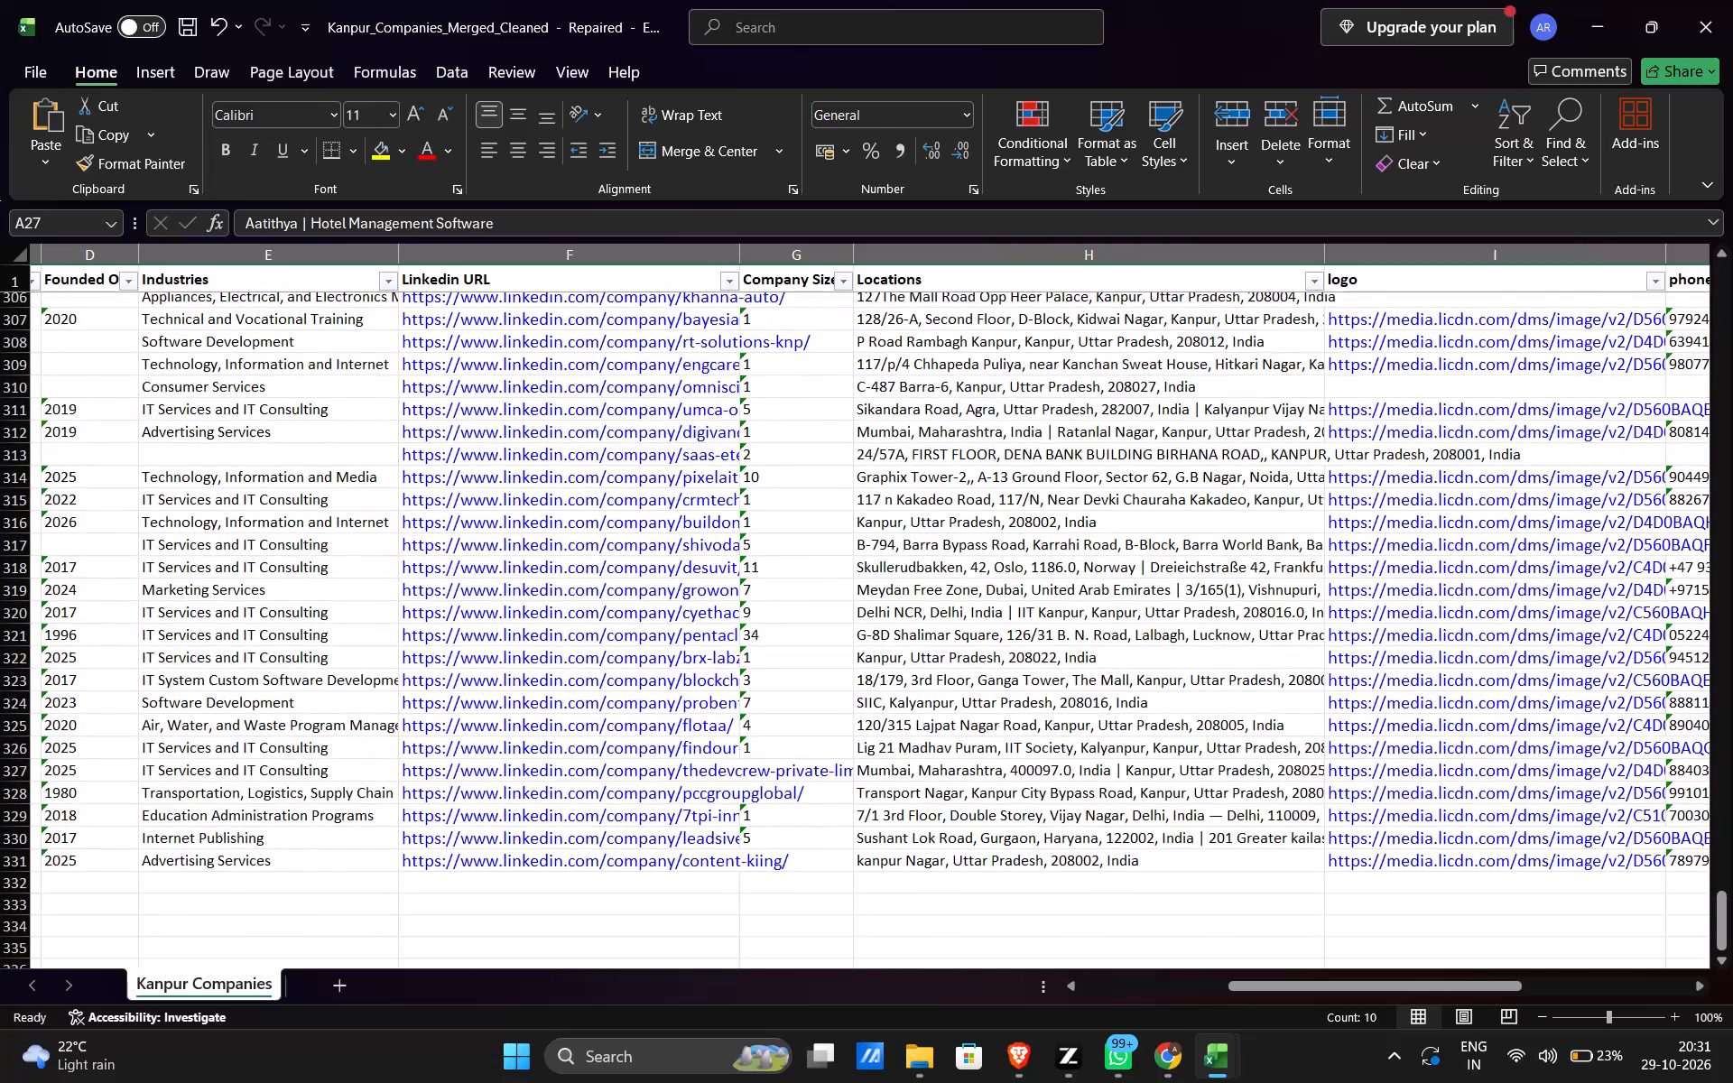
Return to the top of the Kanpur Companies list and look over its first records, including the selected Aatithya row.
scroll(1166, 623, "up", 8)
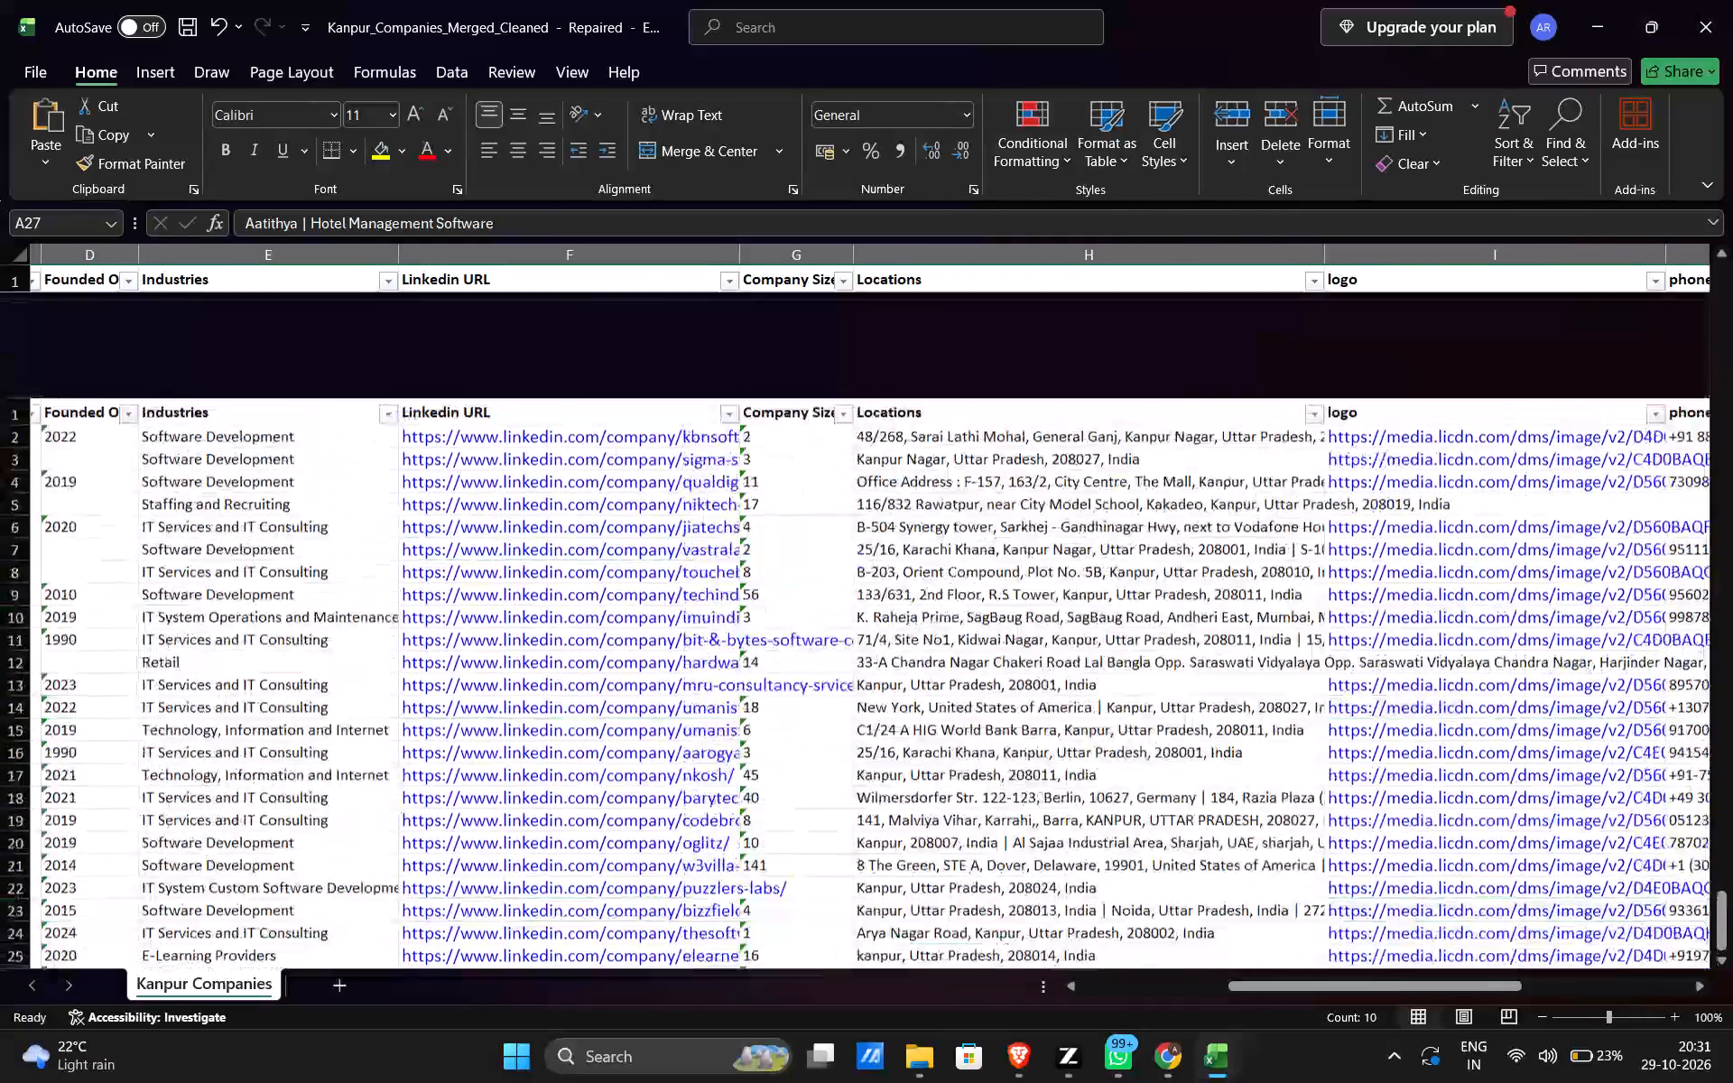
scroll(1166, 623, "up", 3)
scroll(1064, 625, "up", 2)
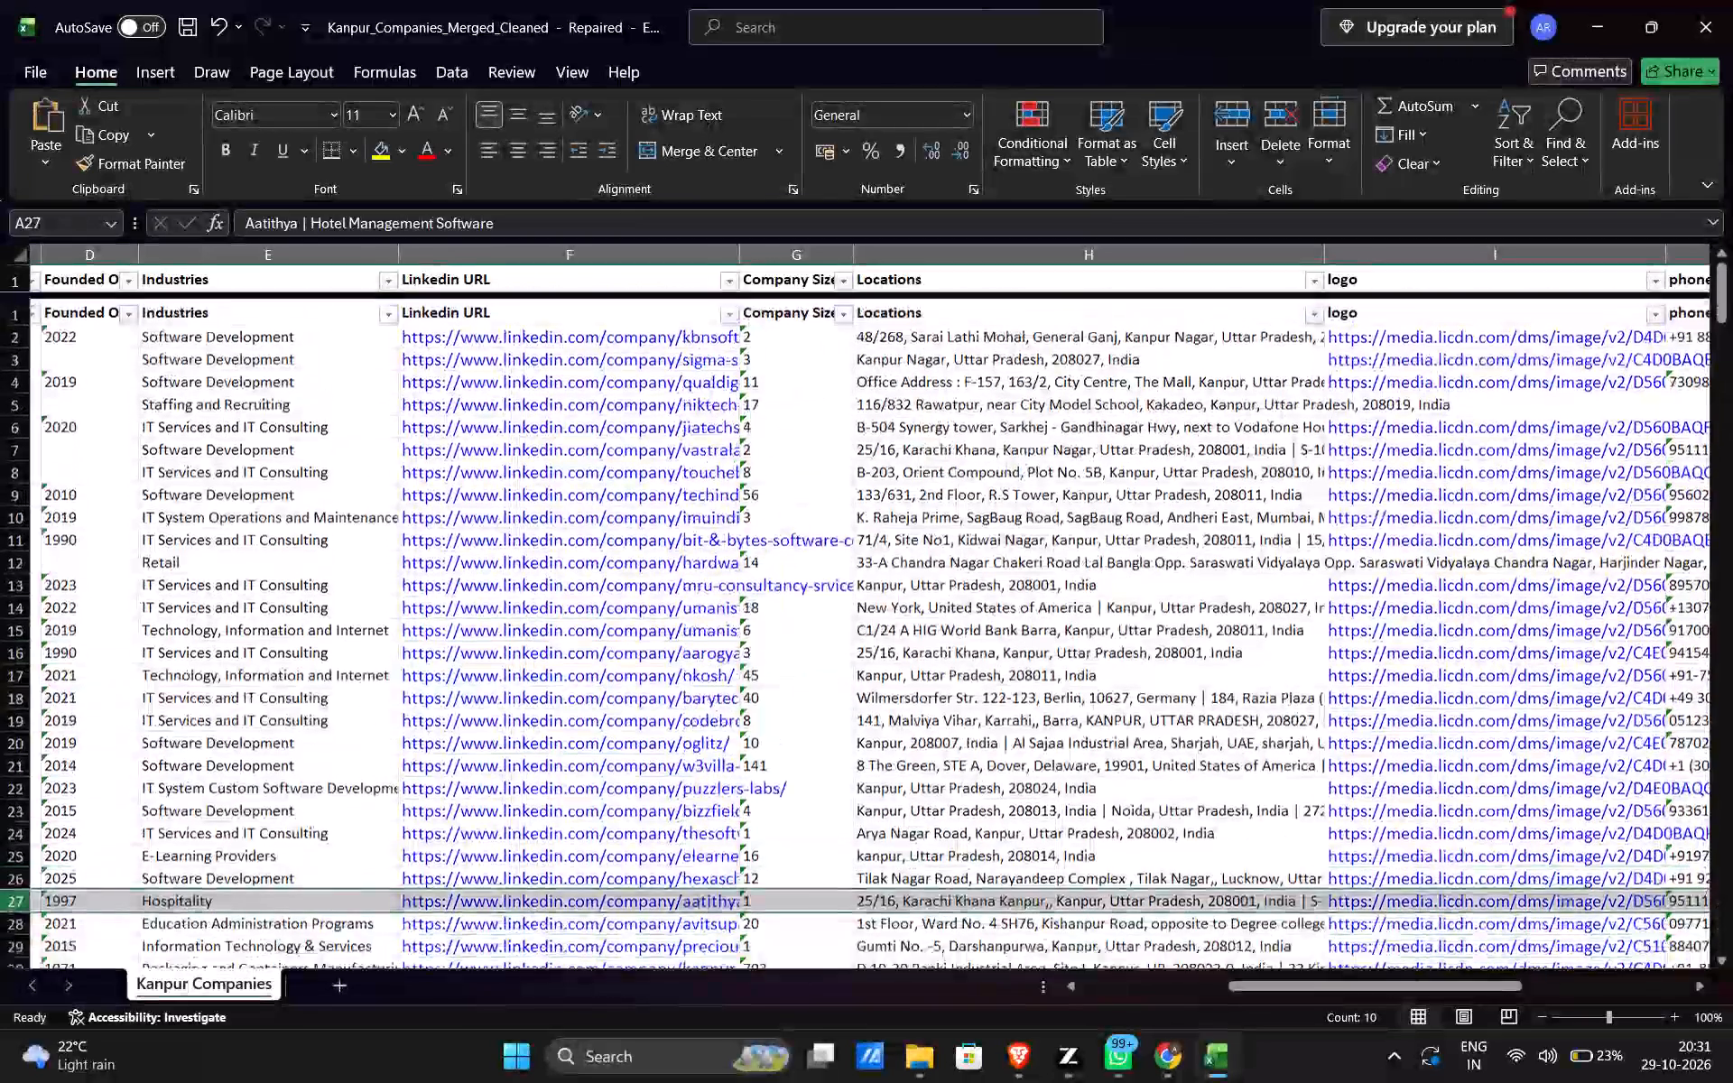
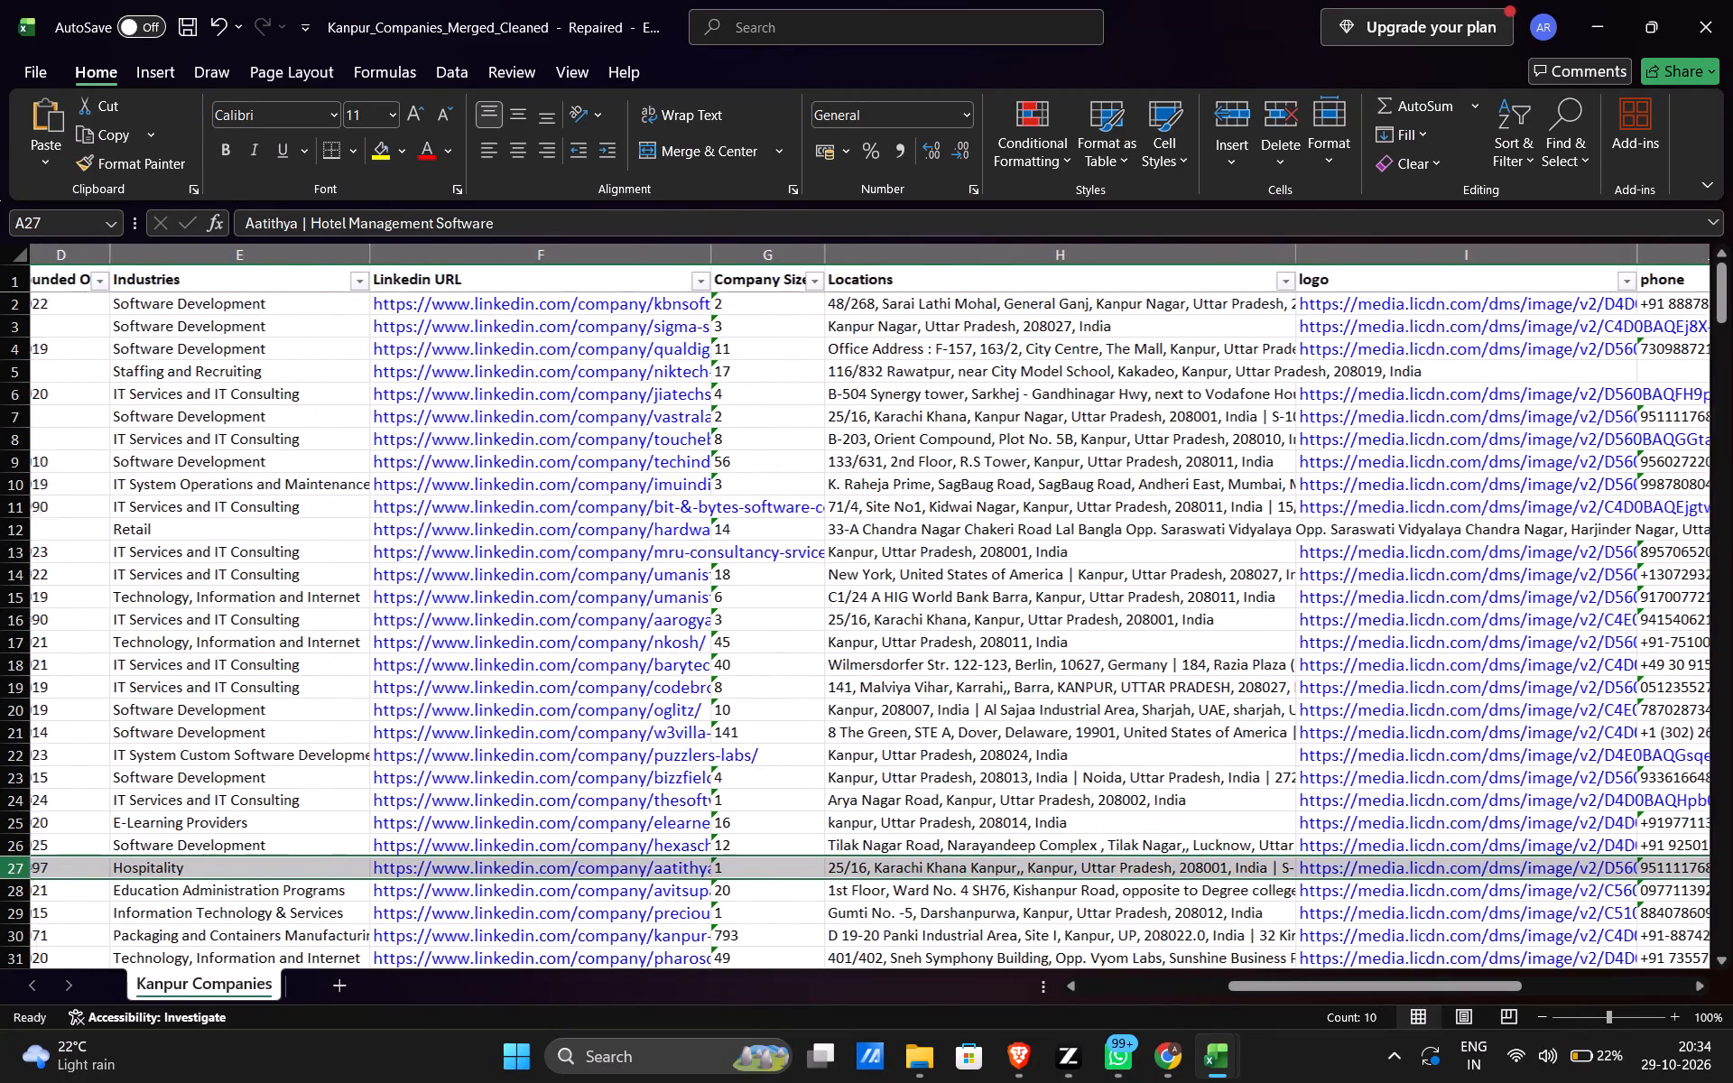
Switch to the kanpur final workbook and look through the Companies sheet down to the end of its list.
scroll(1077, 647, "right", 3)
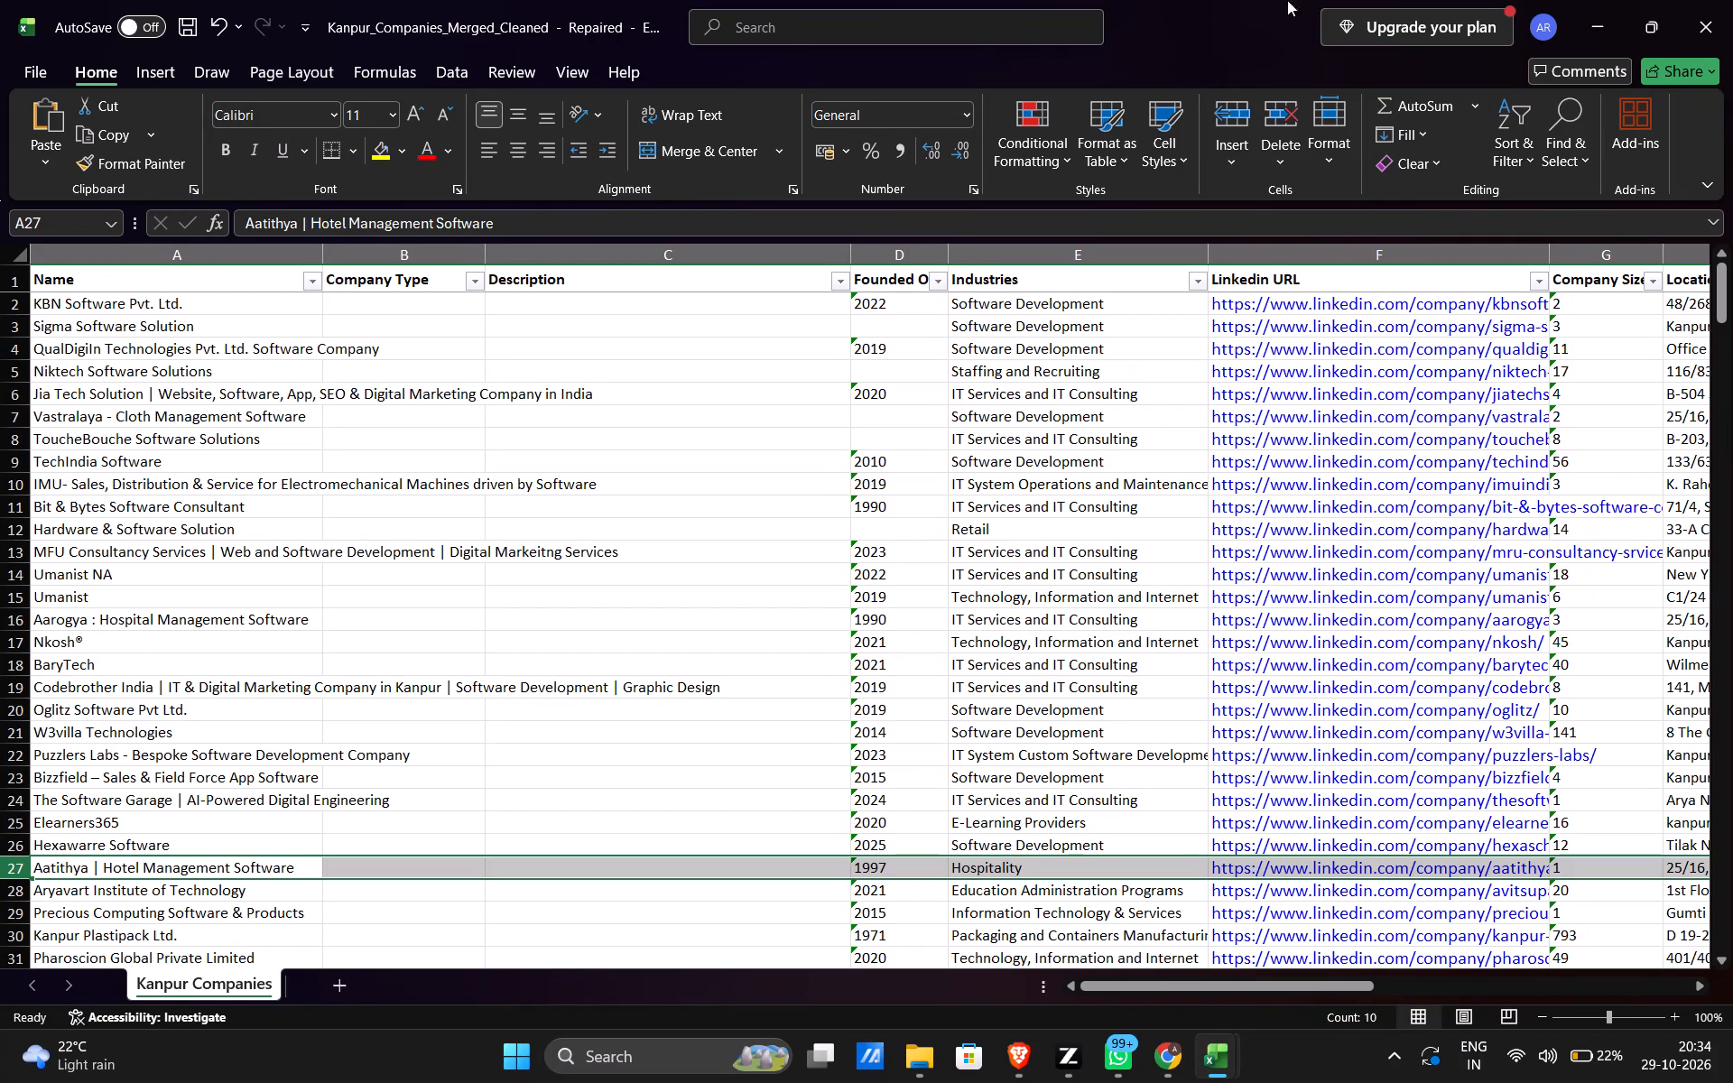
left_click(1585, 42)
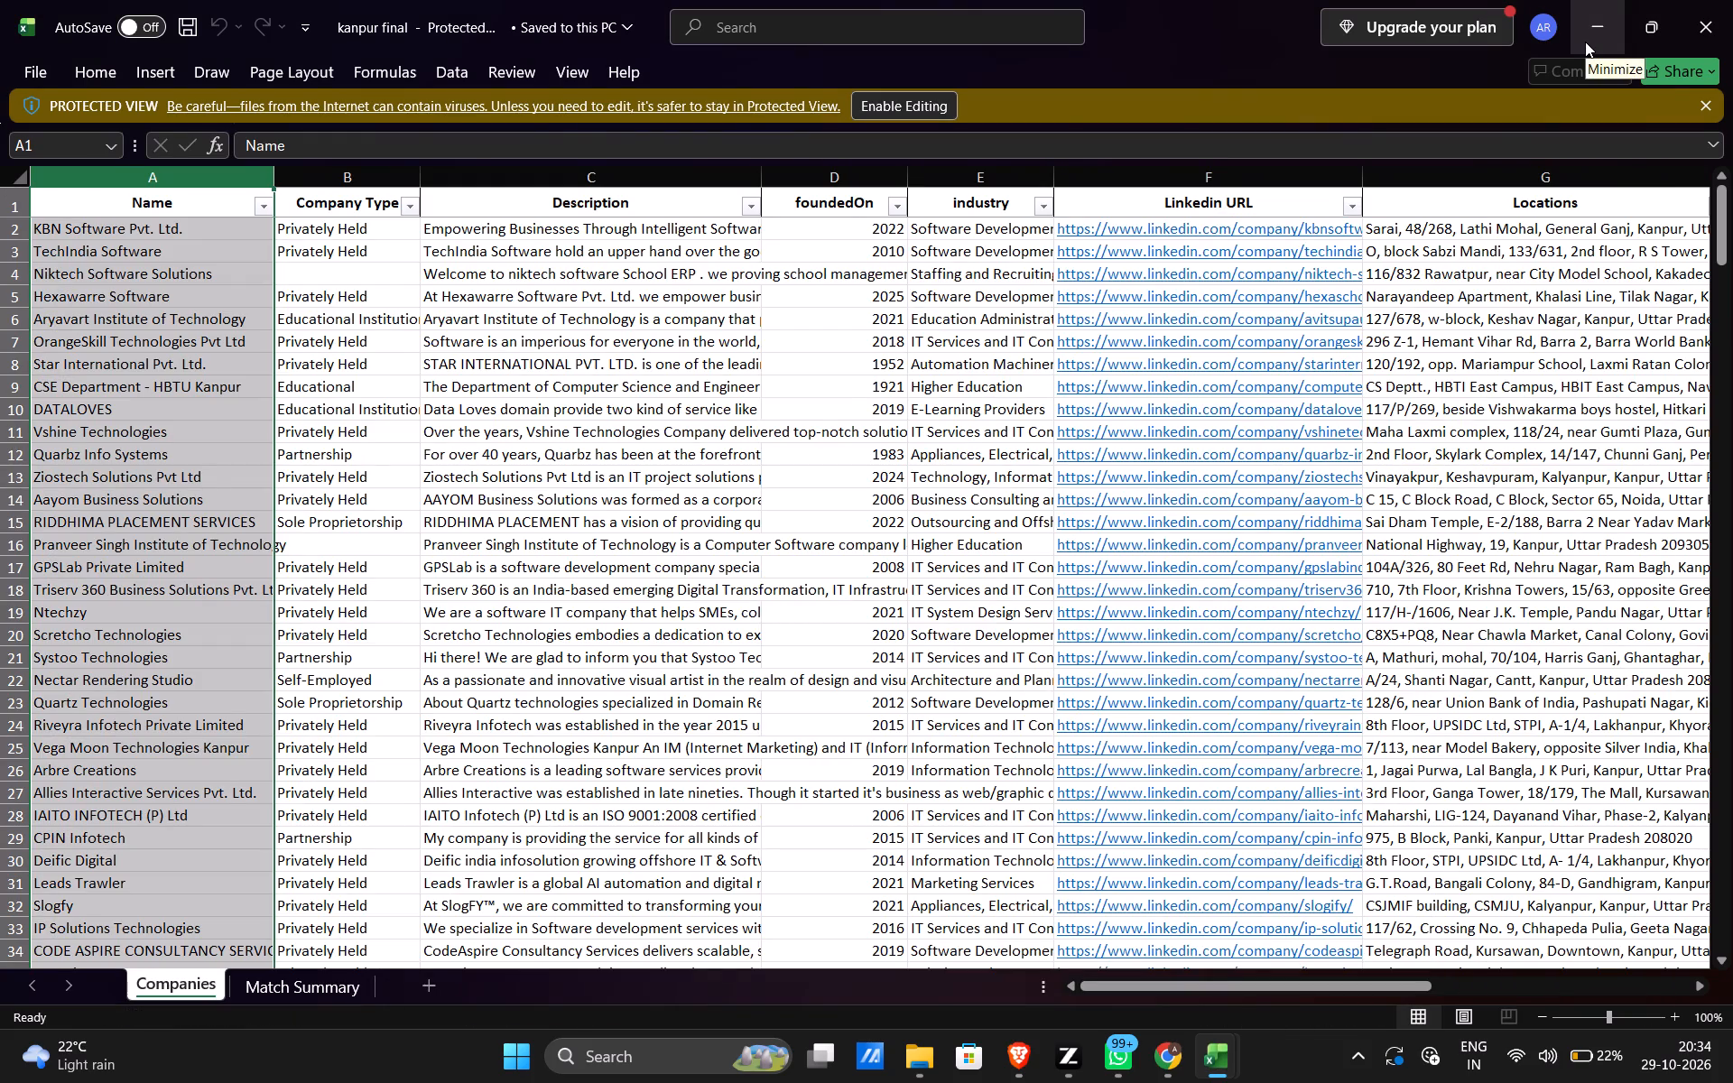
scroll(1251, 518, "left", 2)
scroll(1251, 518, "down", 4)
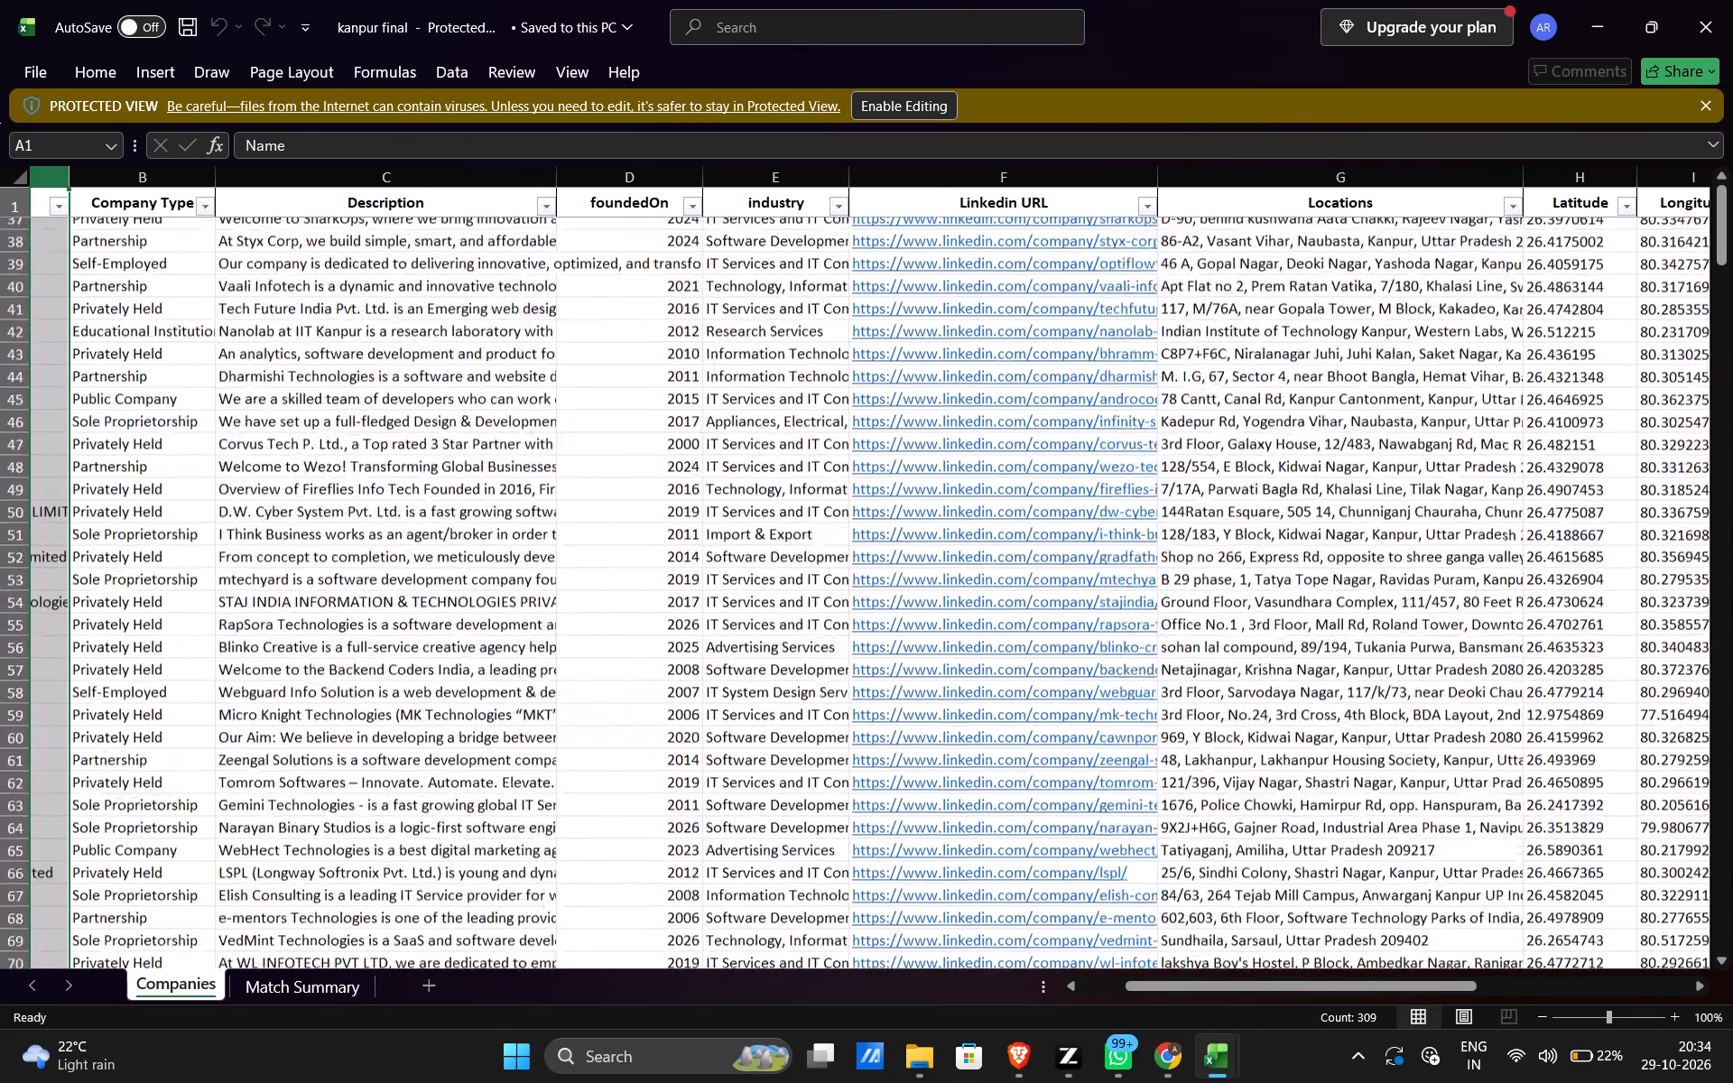
scroll(1251, 518, "down", 7)
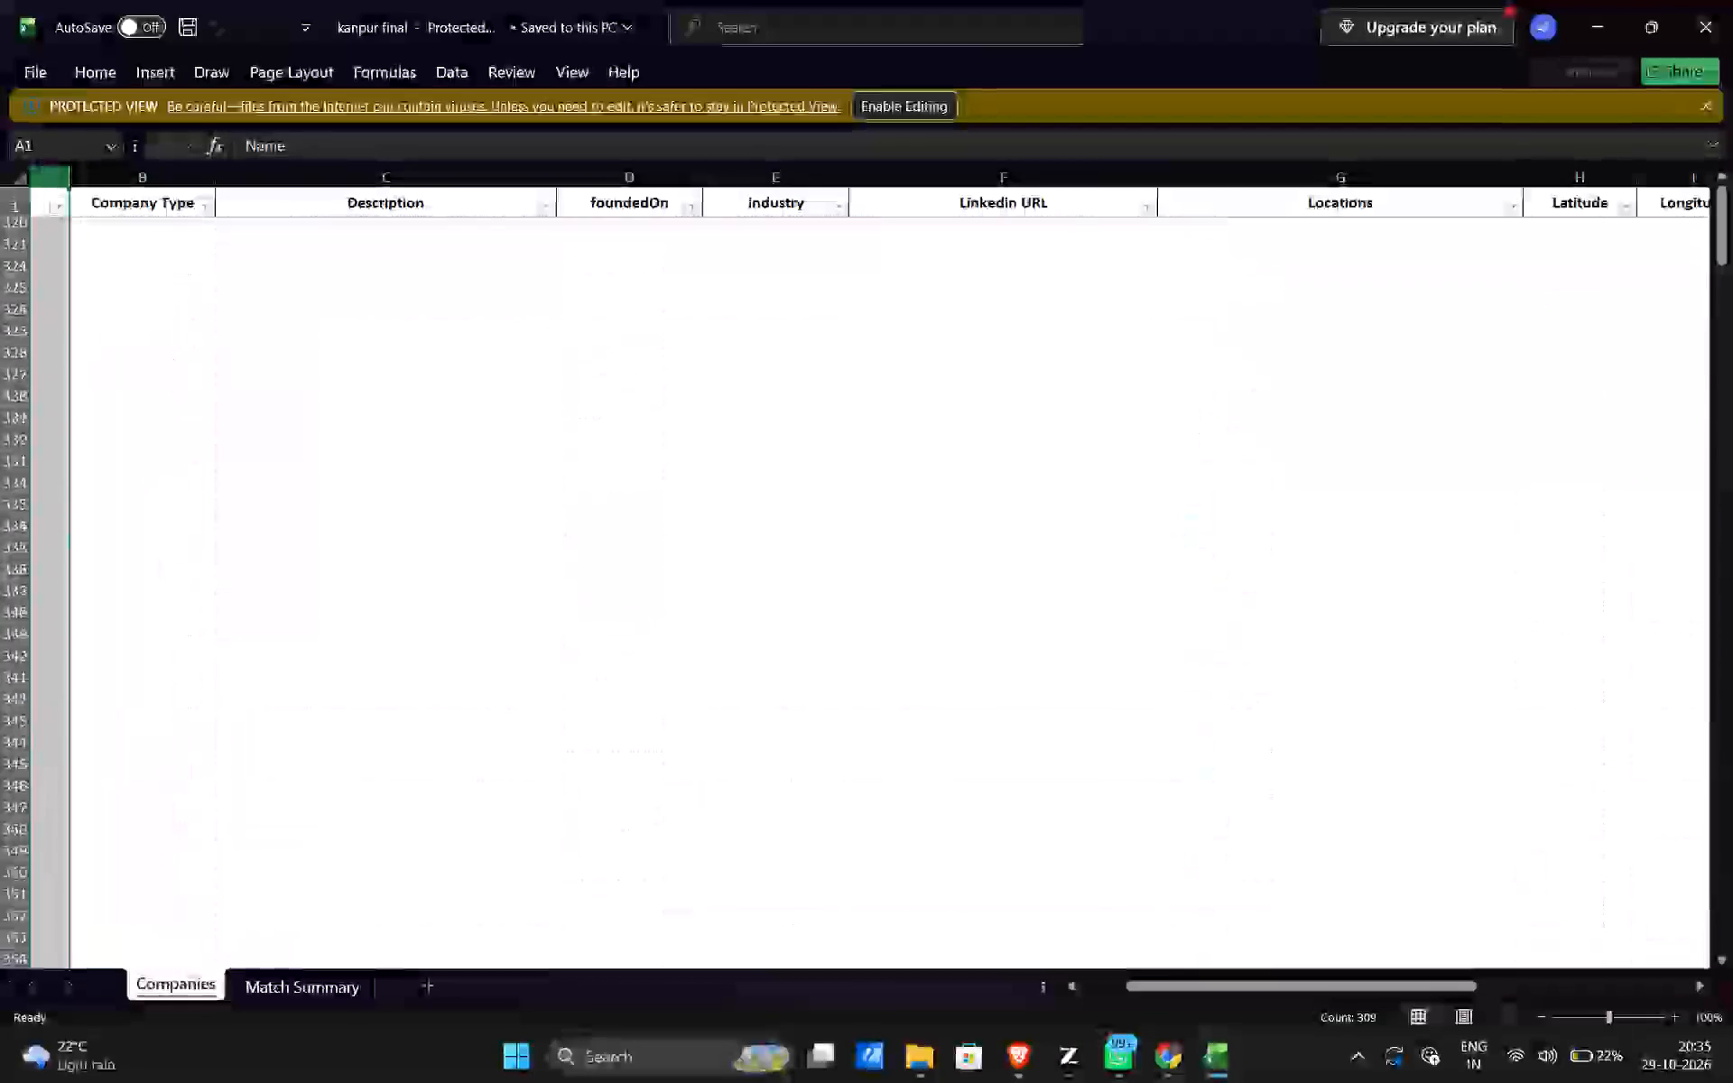
scroll(1251, 518, "down", 1)
scroll(1251, 518, "right", 3)
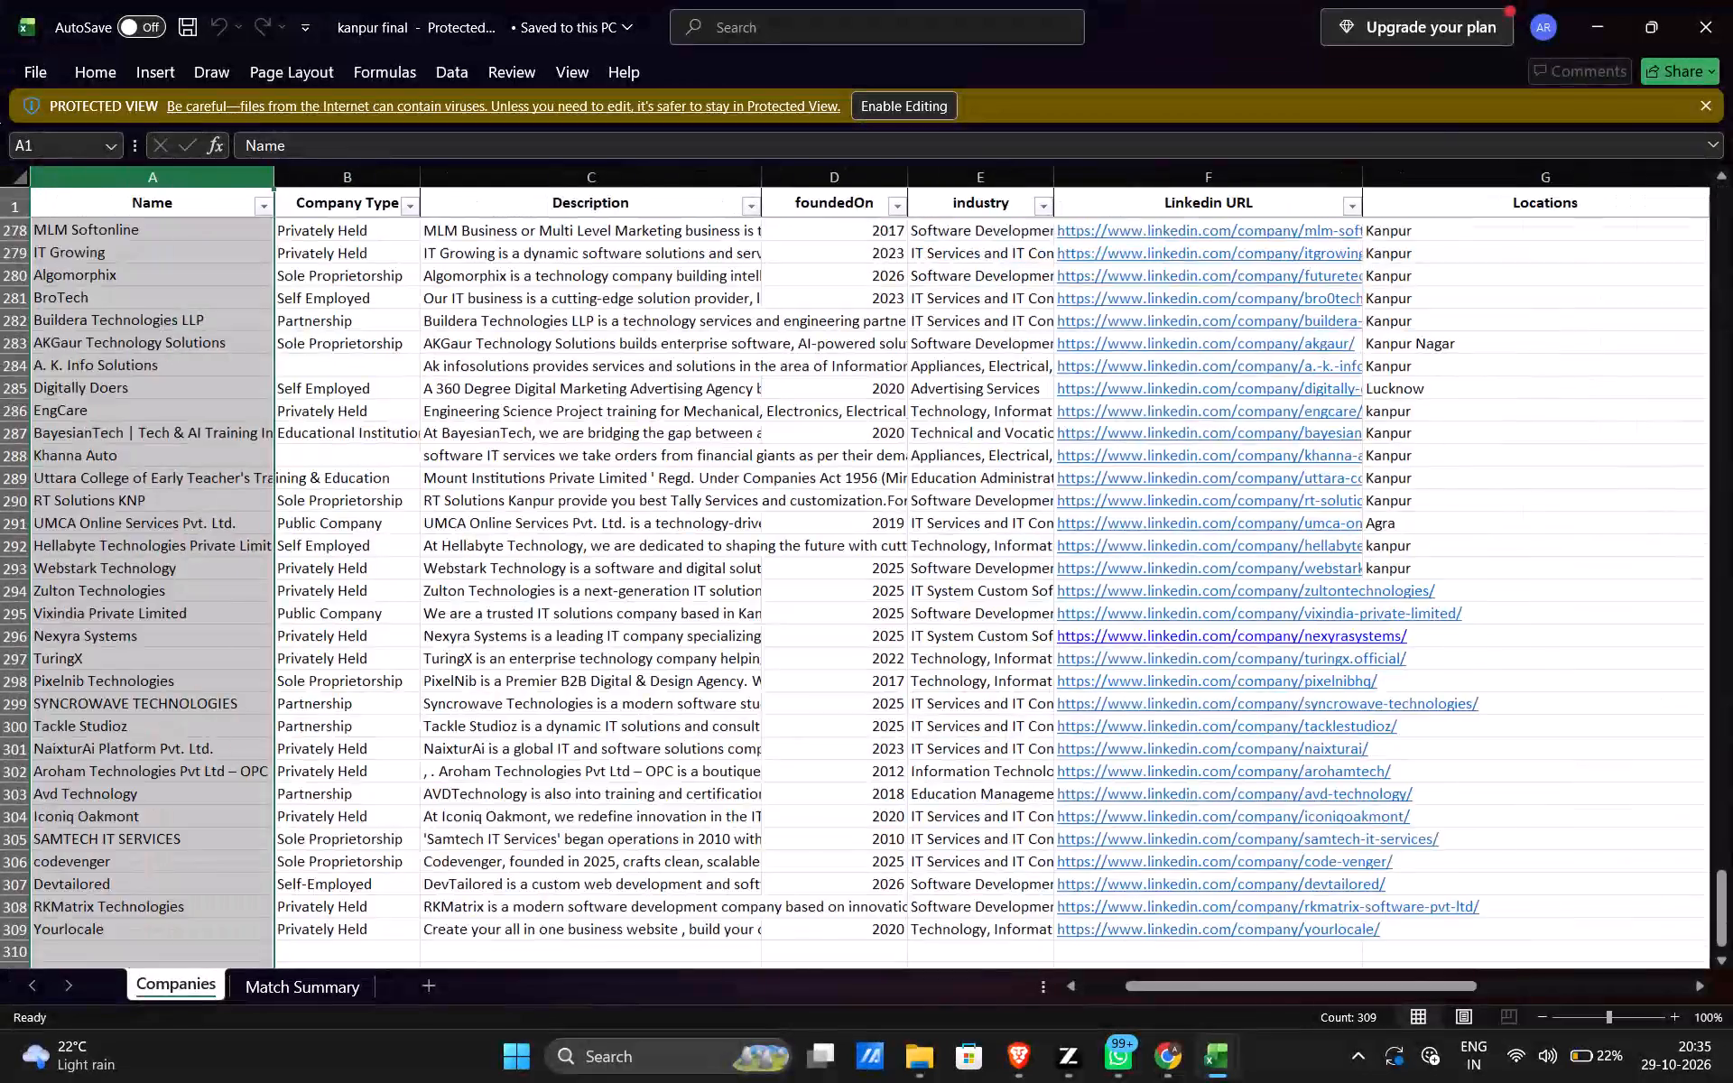
scroll(1251, 518, "right", 1)
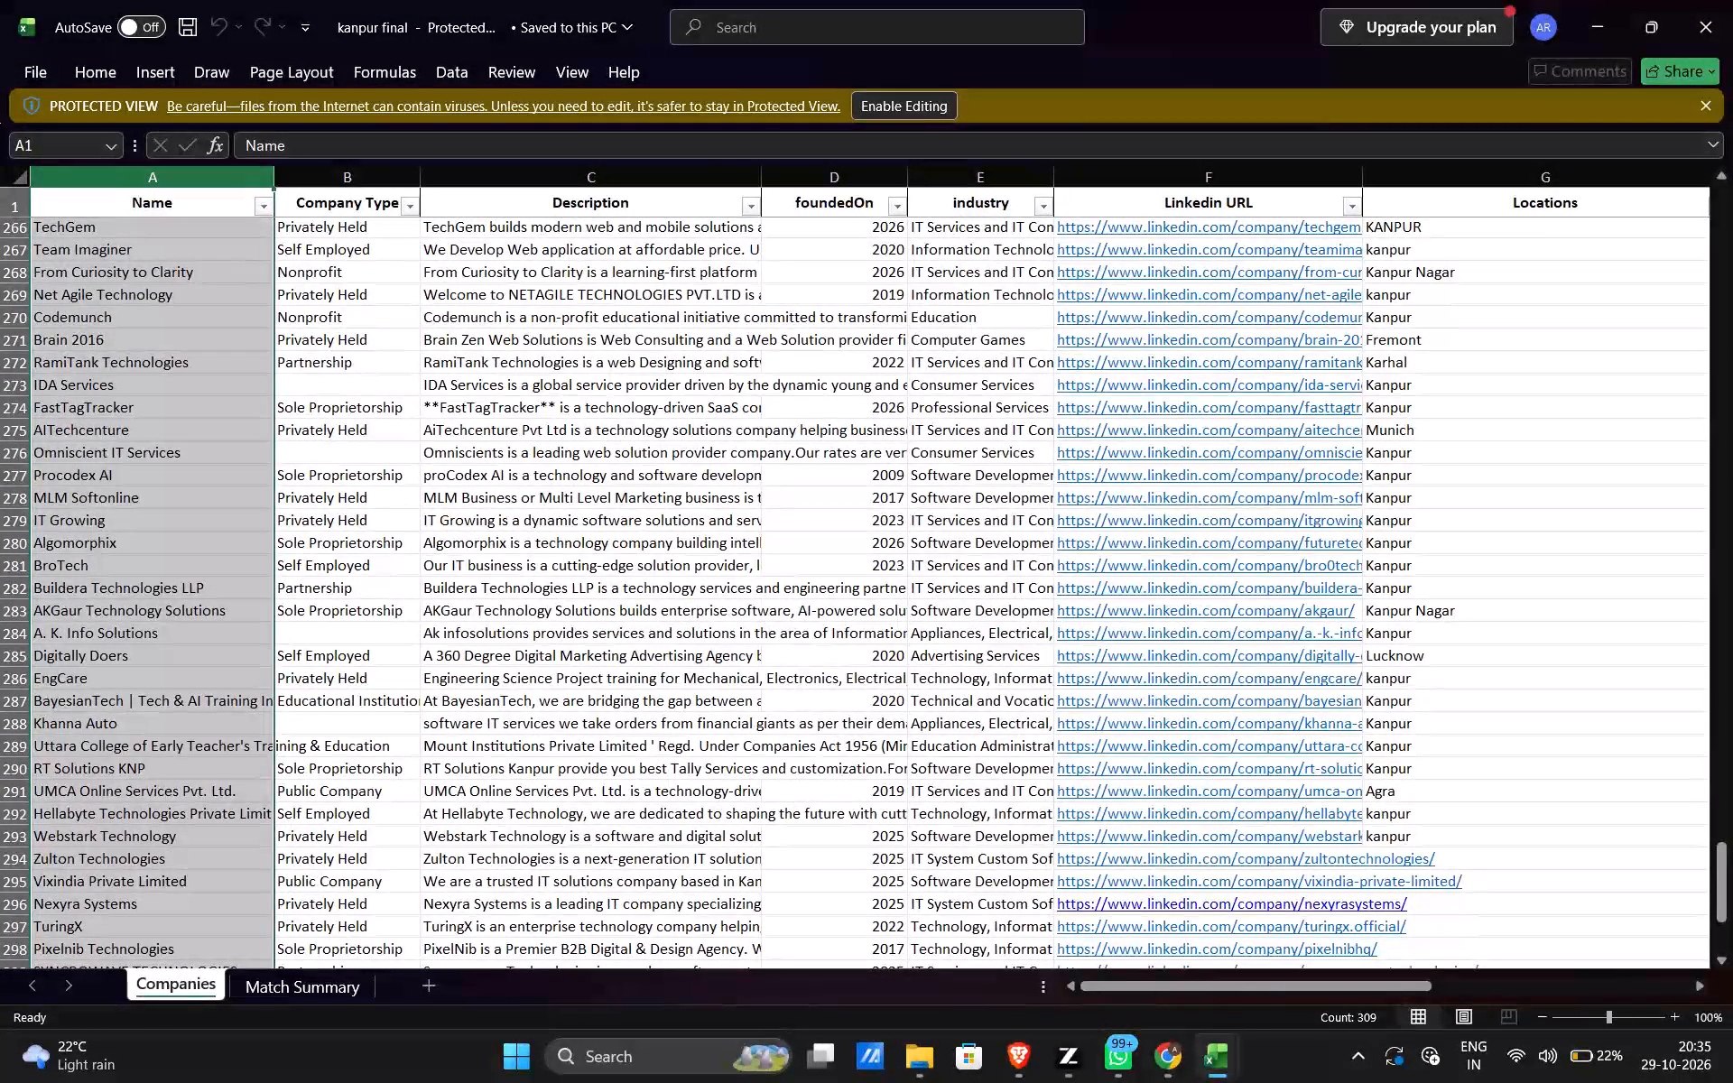
Copy the Name column from kanpur final's Companies sheet and paste it over column B of the Kanpur_Companies_Merged_Cleaned sheet.
triple_click(167, 183)
double_click(167, 183)
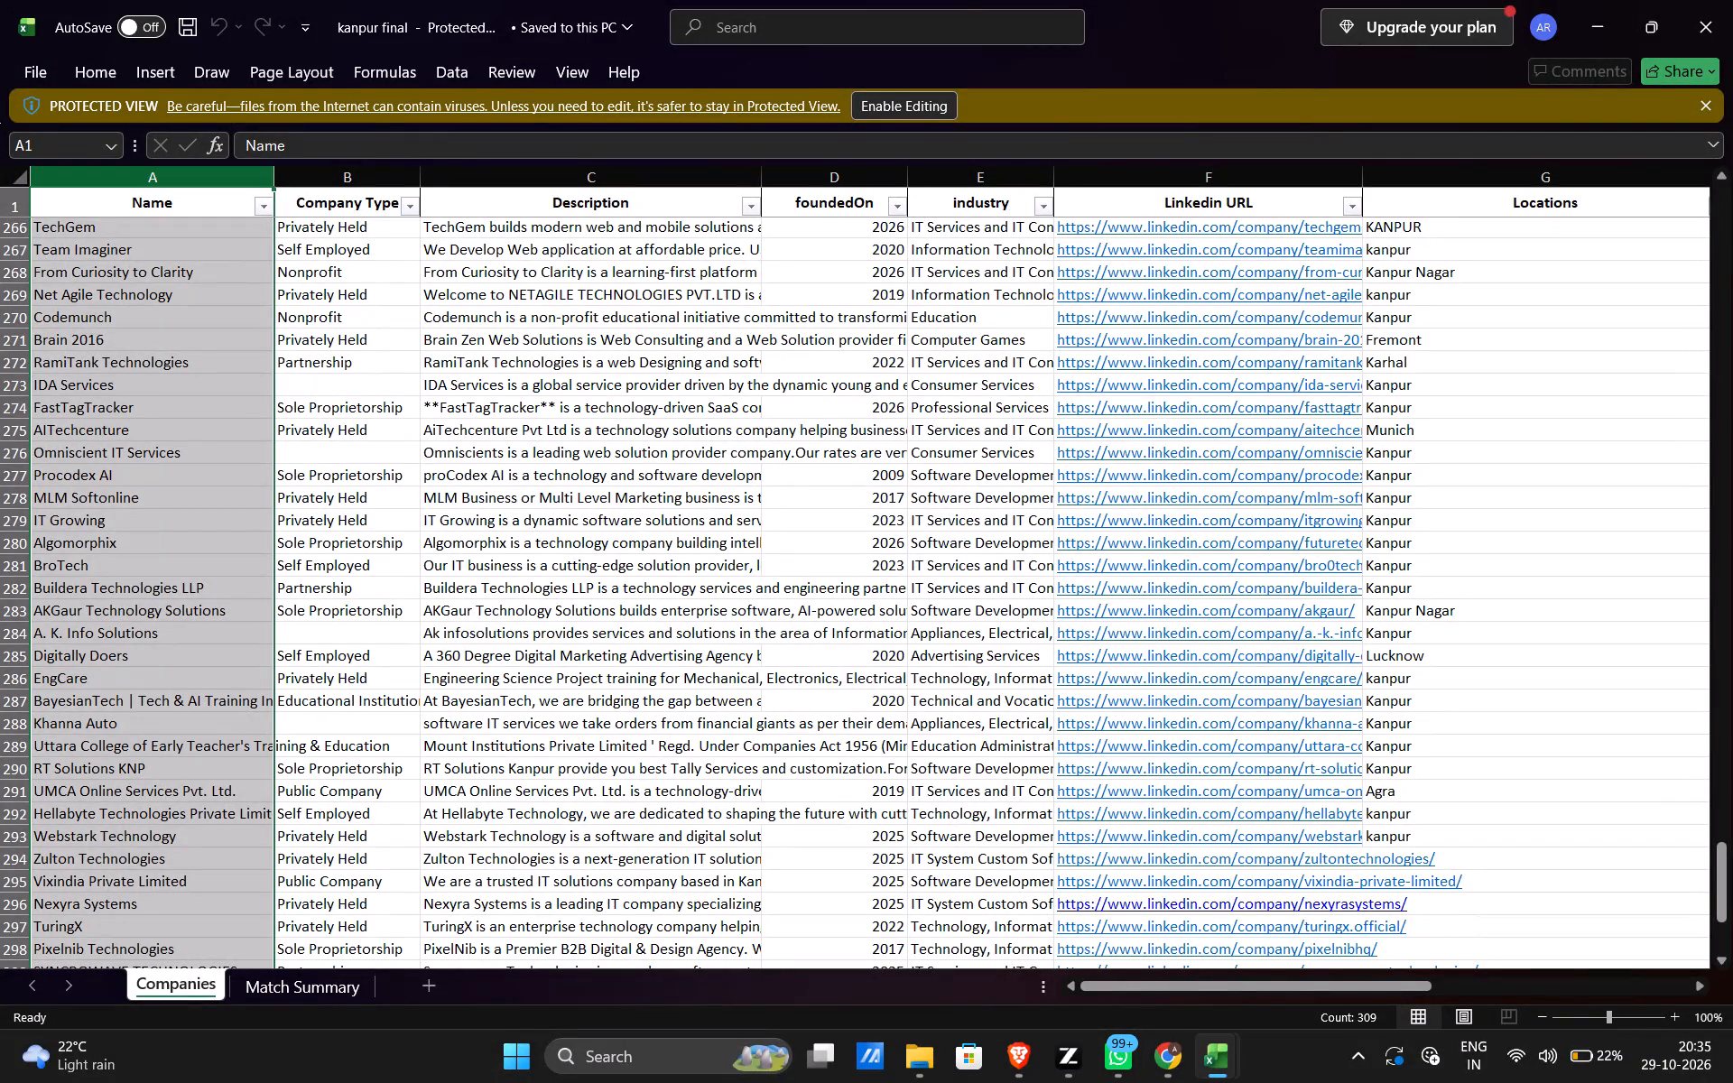
key("ctrl+c")
key("ctrl+c")
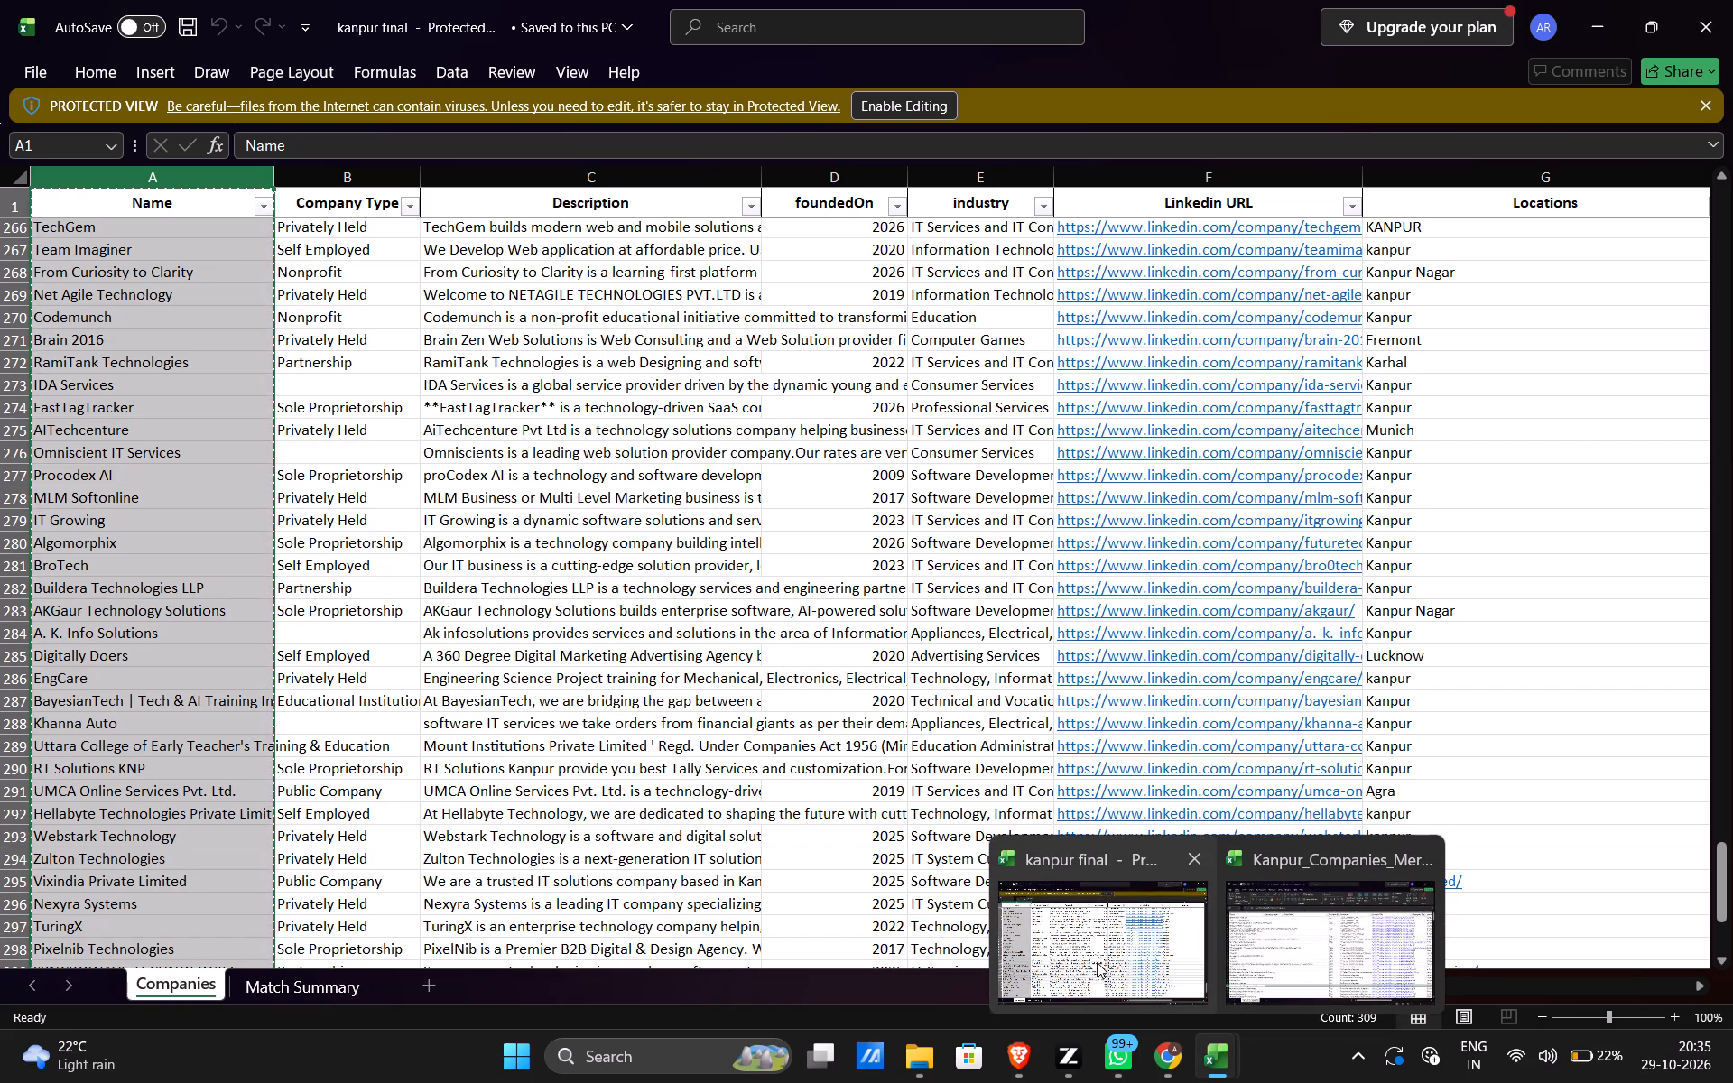
left_click(1405, 942)
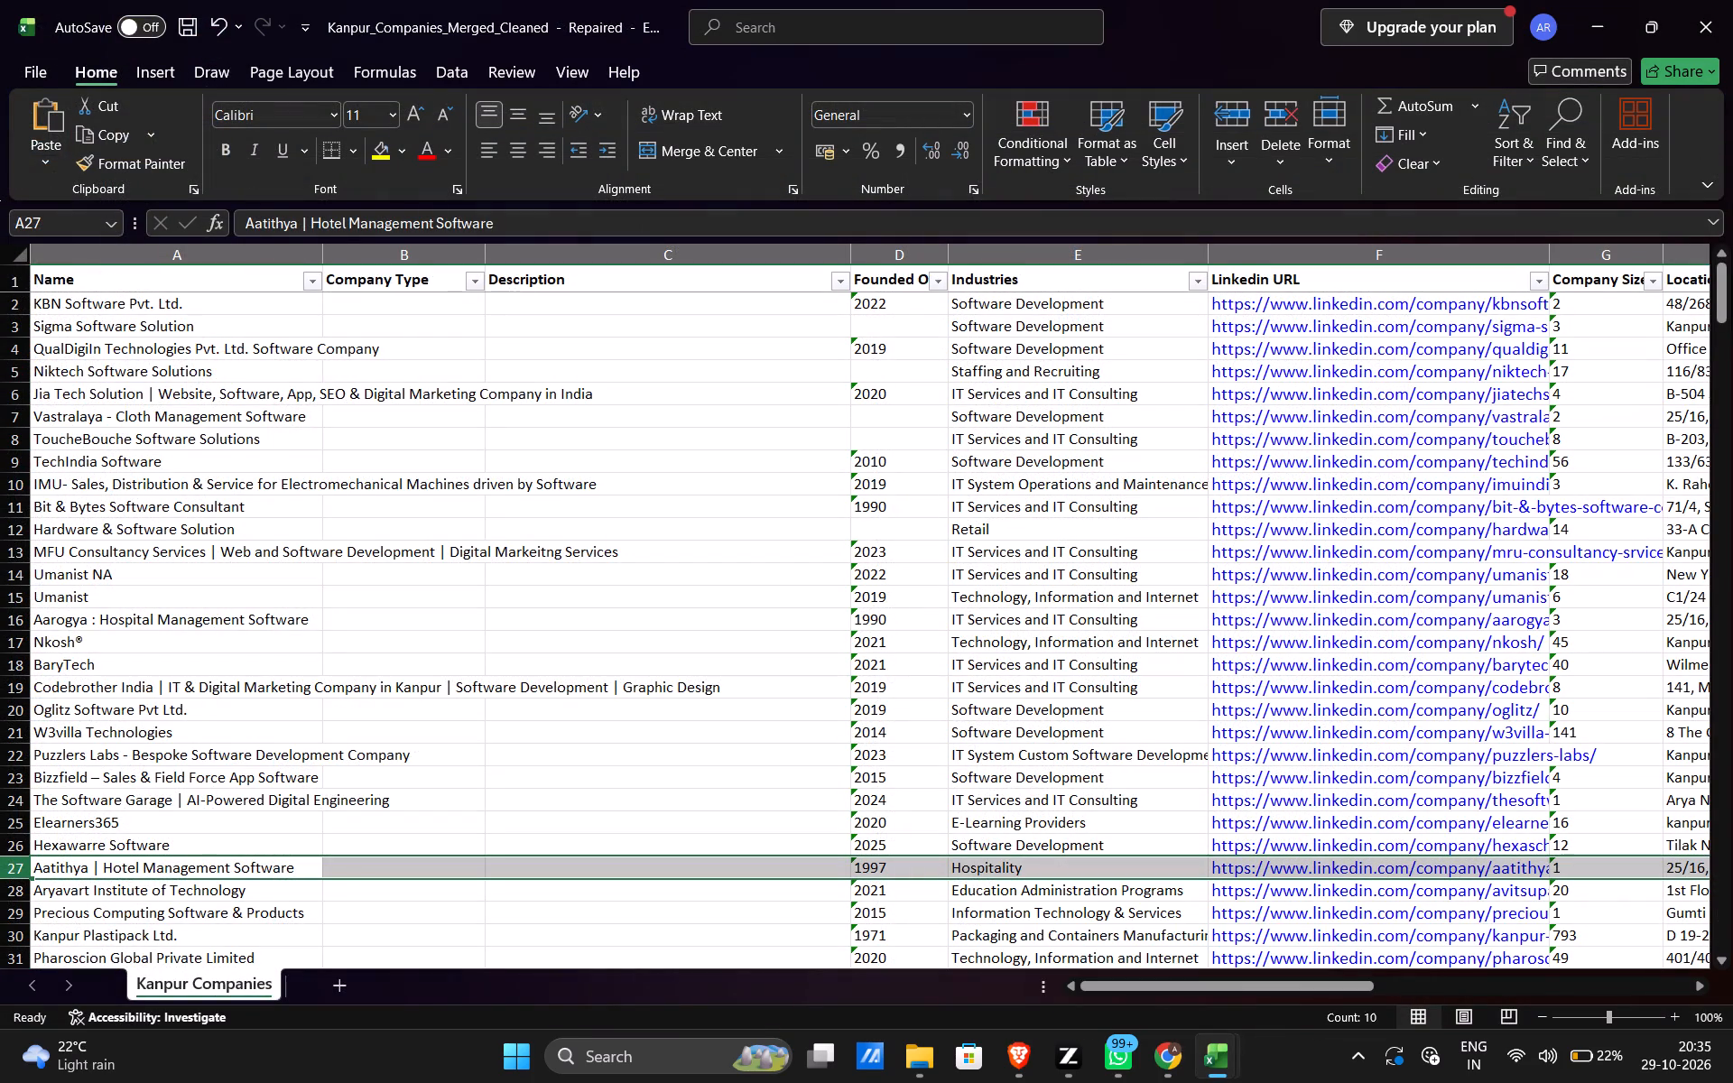
triple_click(407, 247)
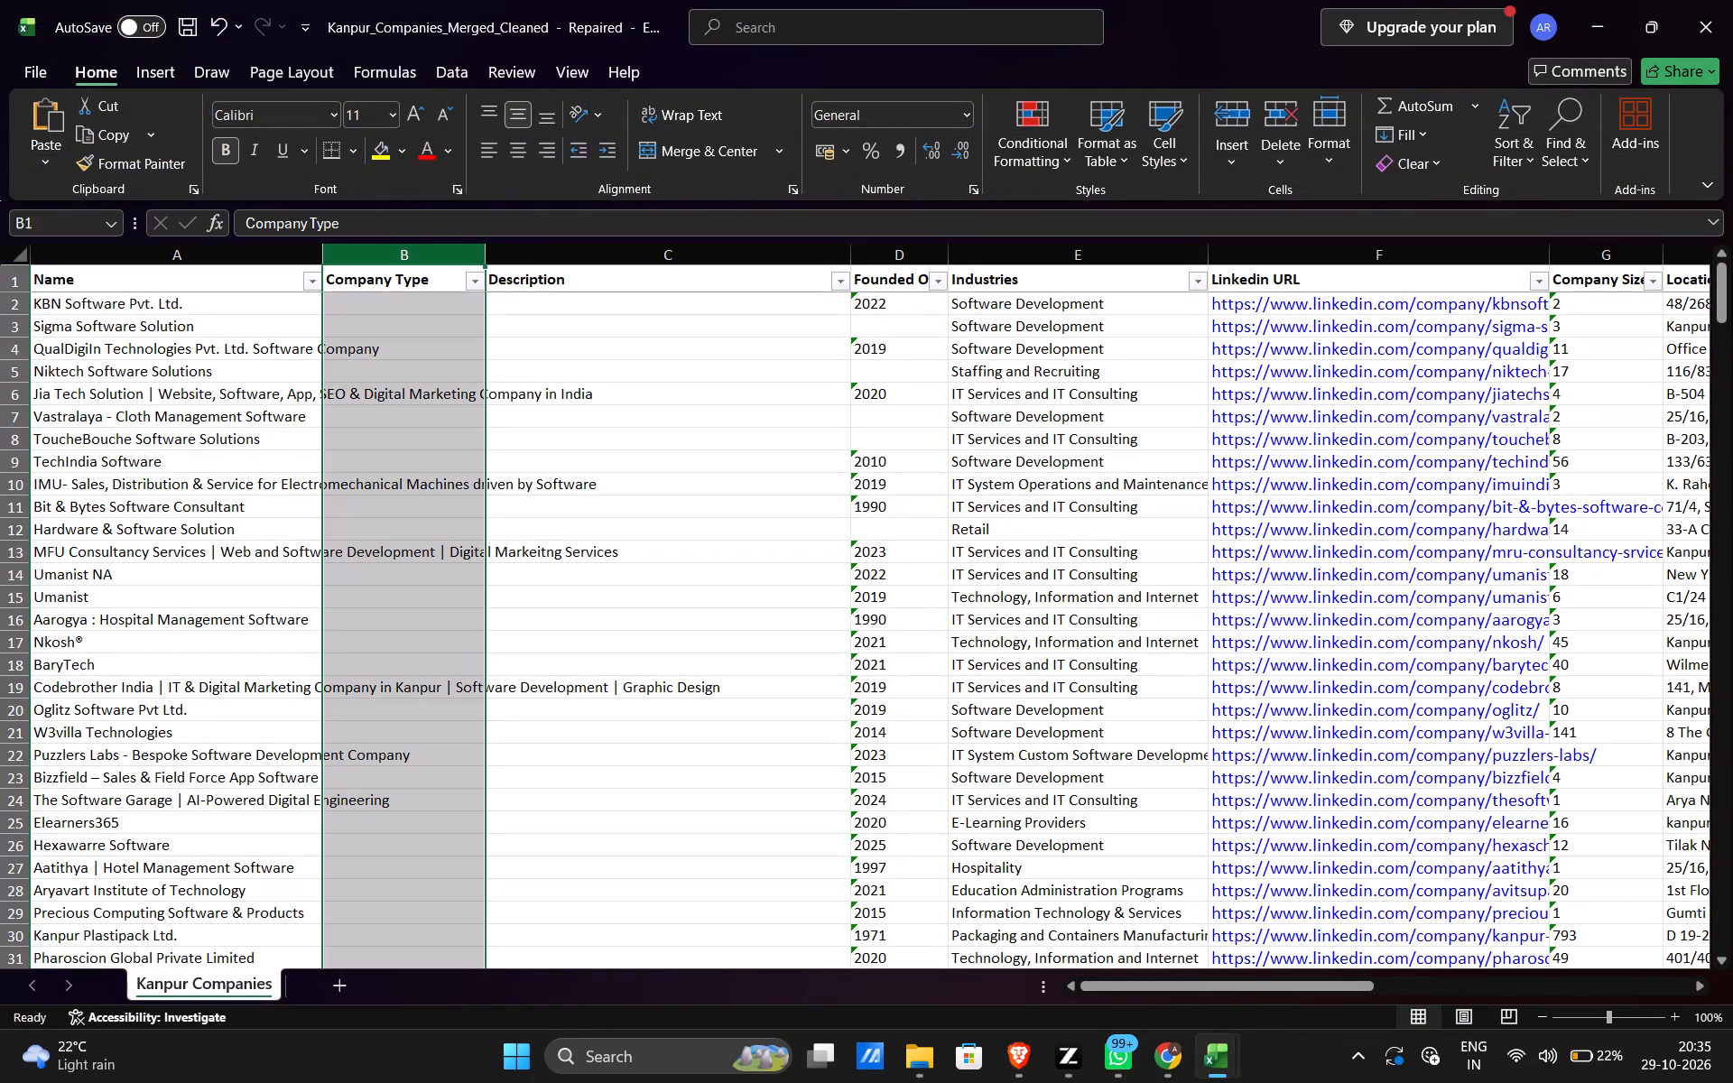
triple_click(407, 247)
key("ctrl+v")
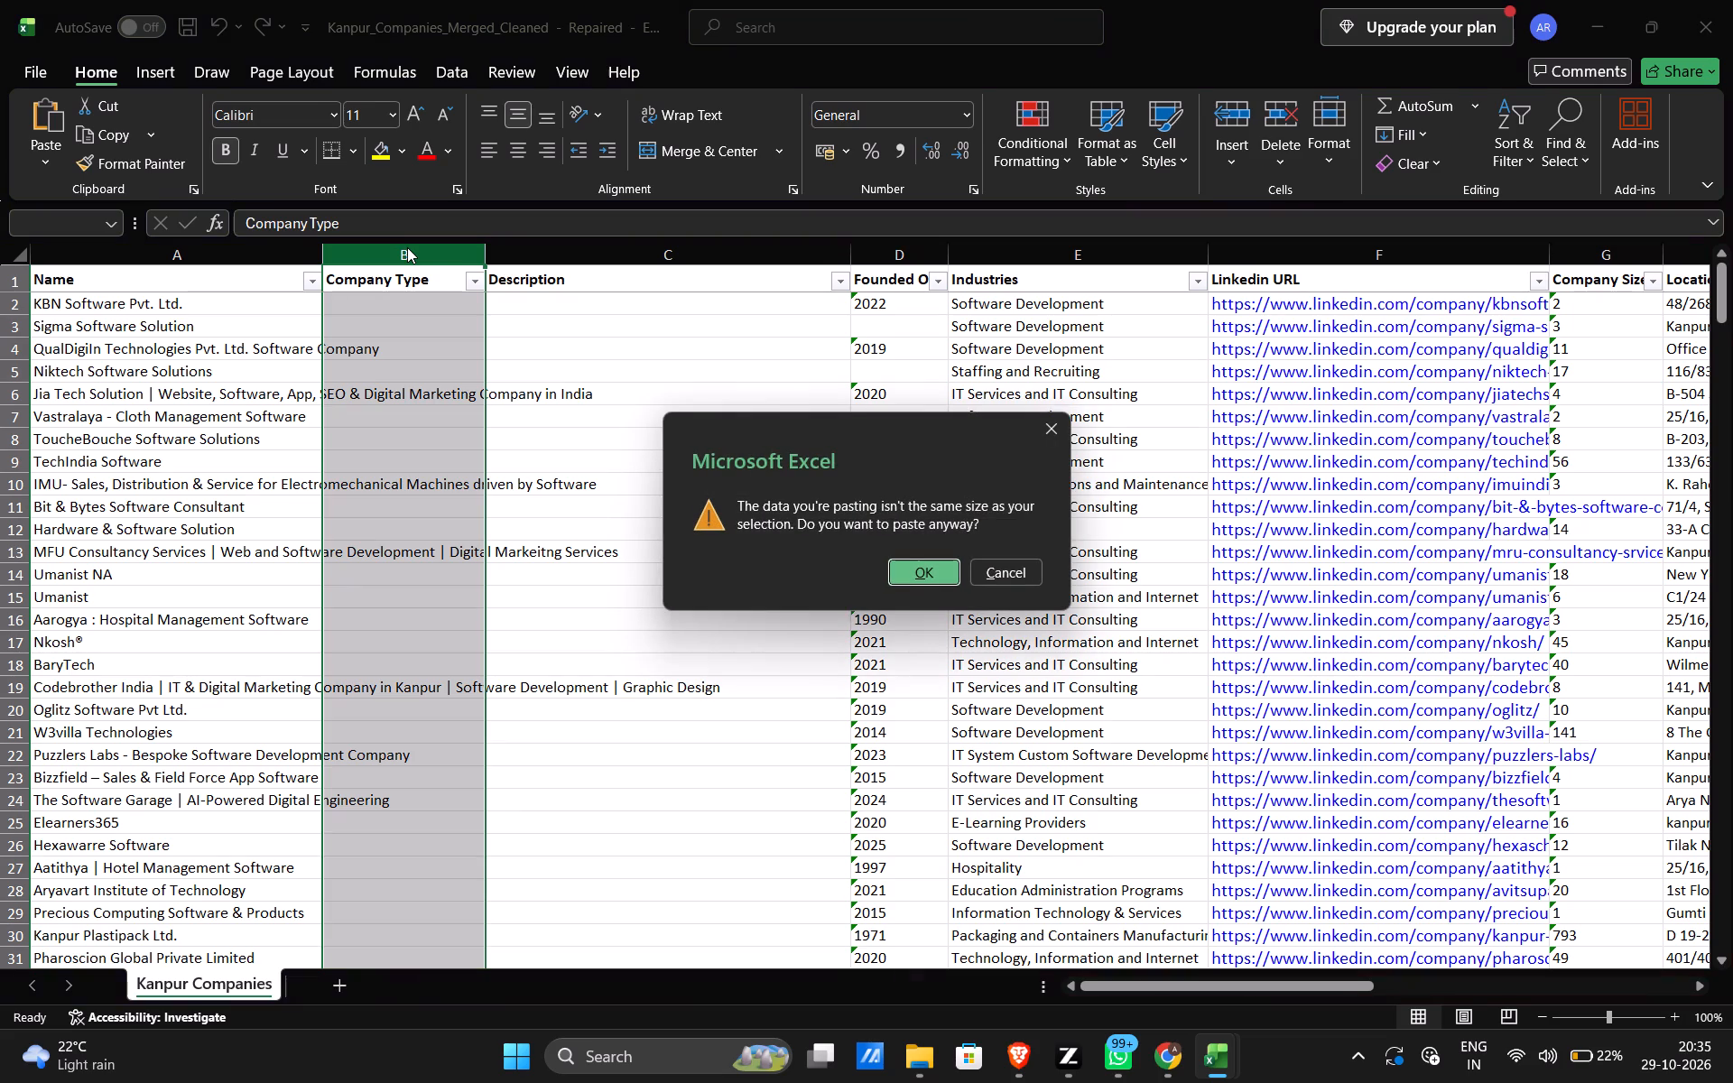
left_click(936, 572)
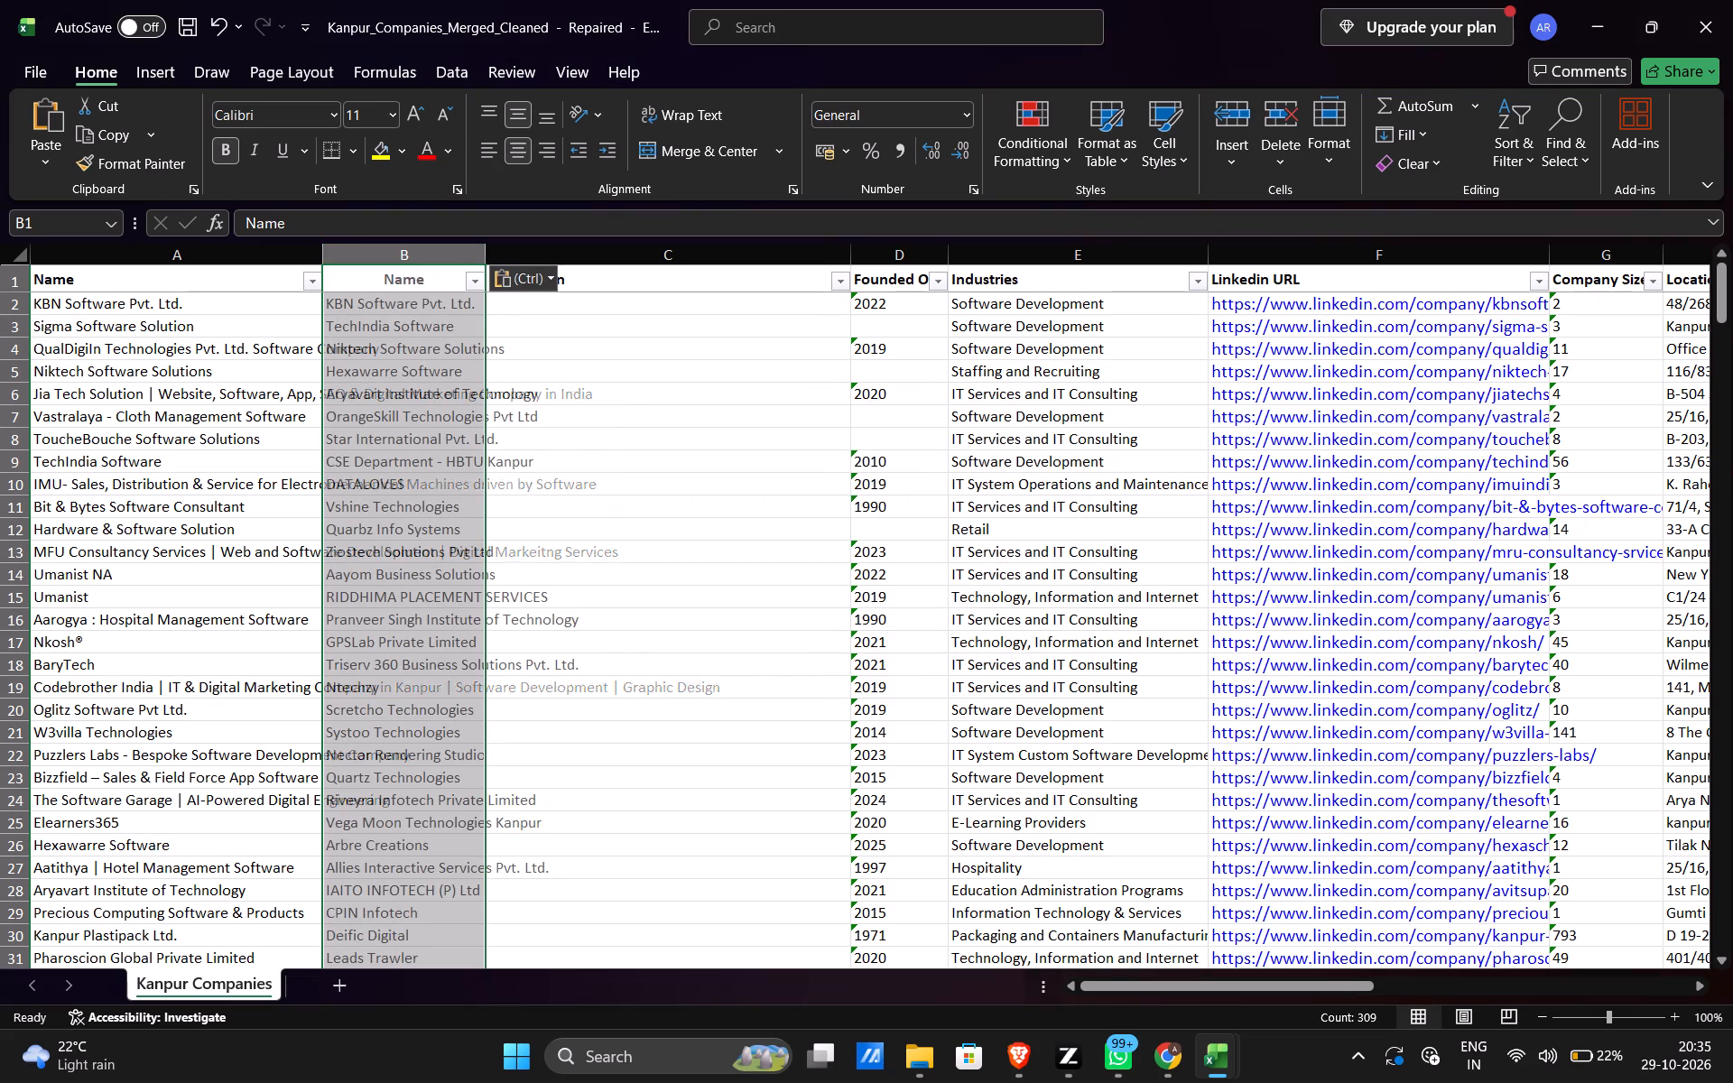
left_click(766, 539)
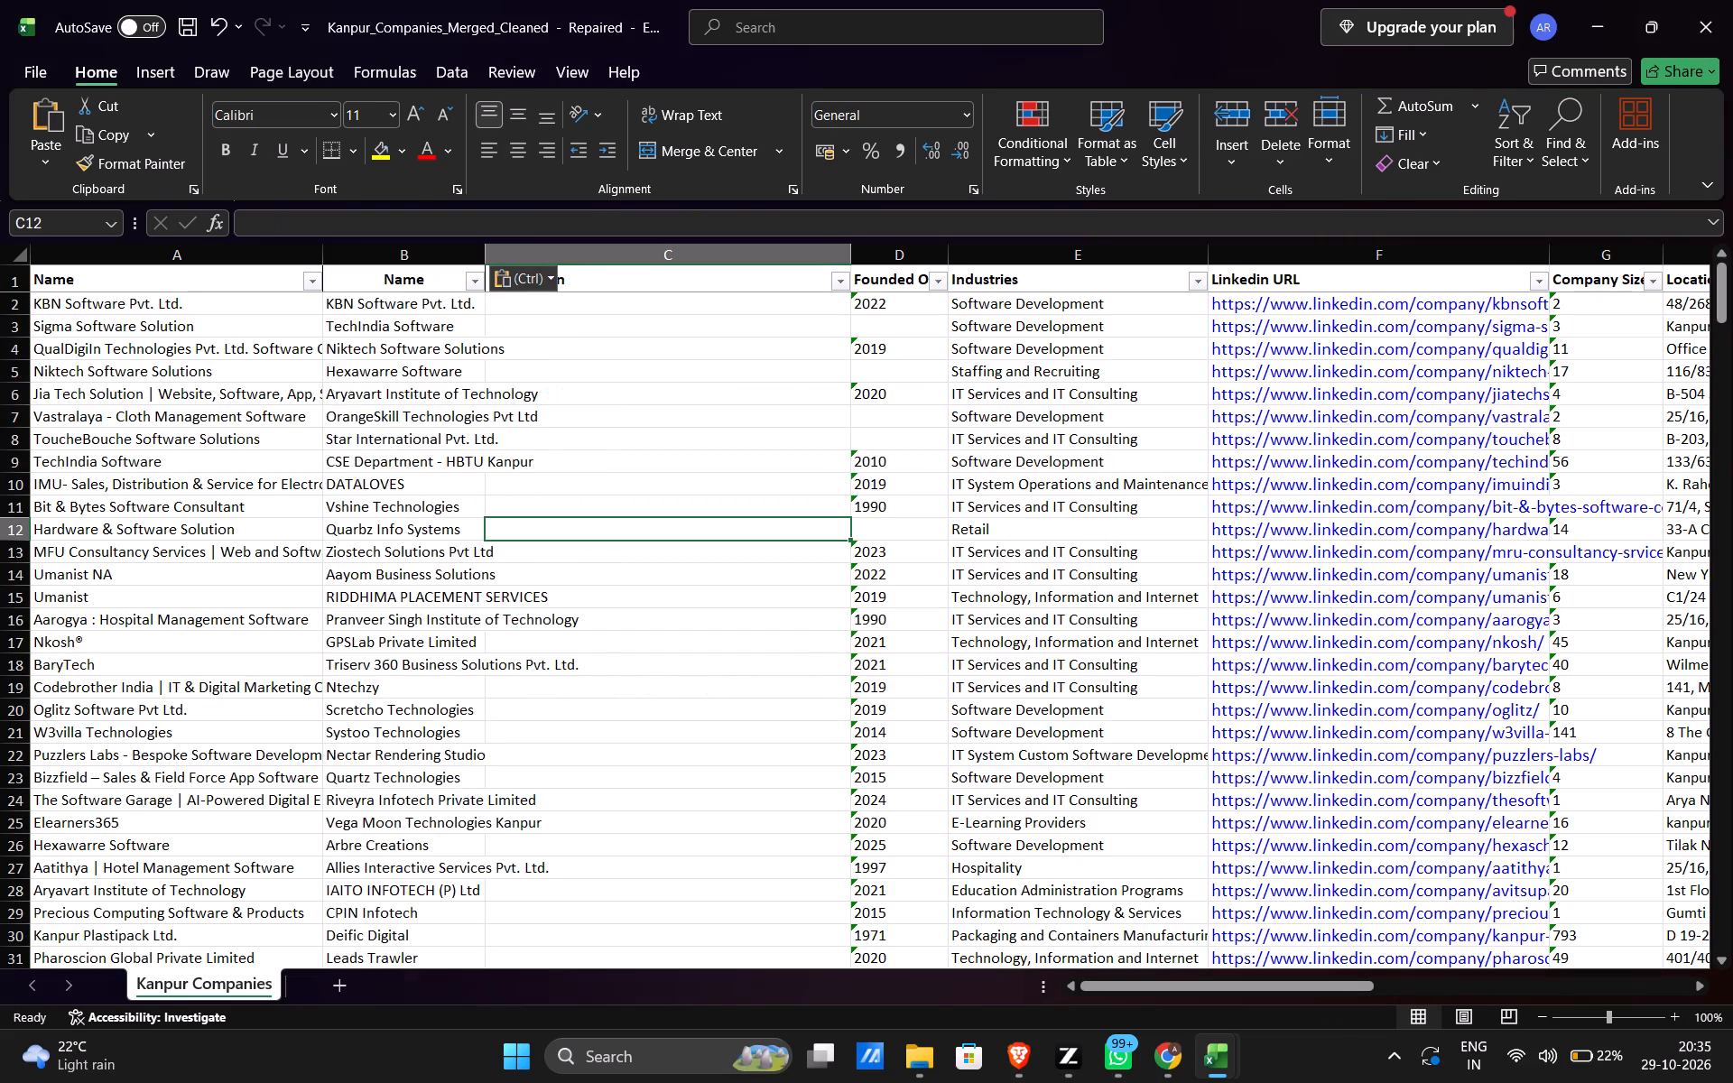
Highlight the duplicate values across columns A and B using Light Red Fill with Dark Red Text.
left_click_drag(208, 260, 377, 251)
right_click(377, 251)
left_click(441, 269)
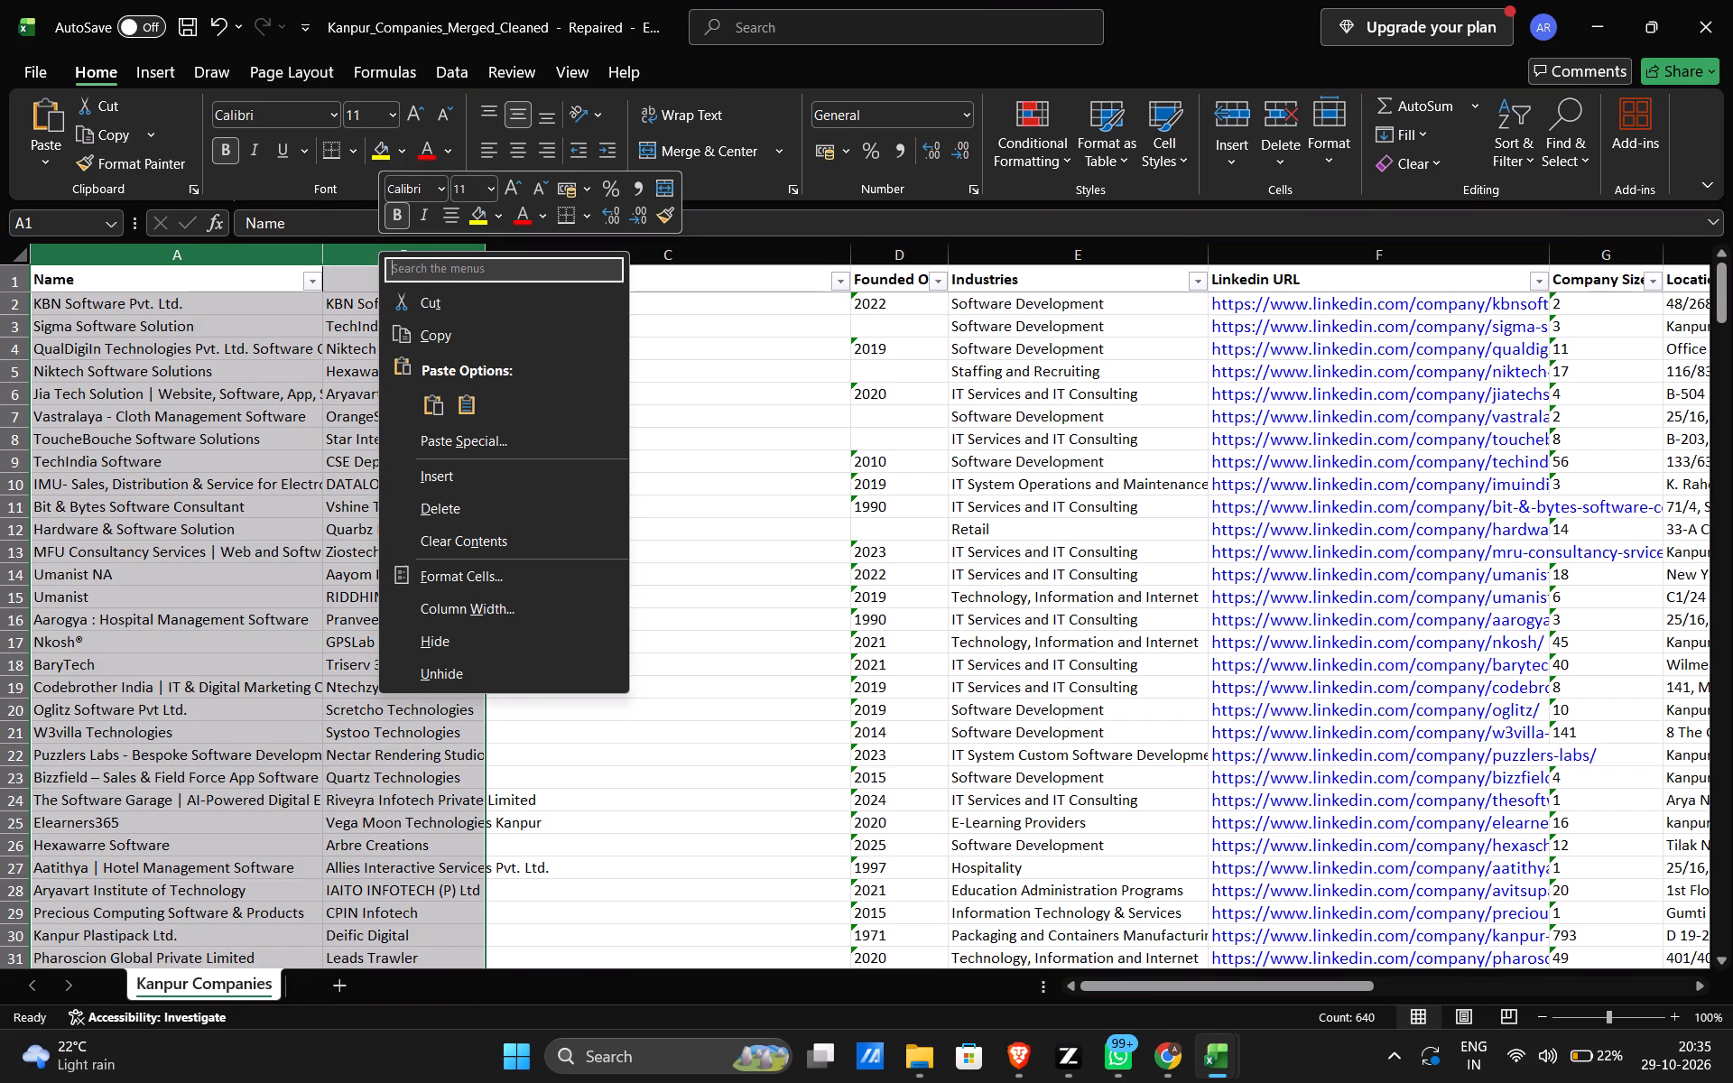
key("d")
type("upl")
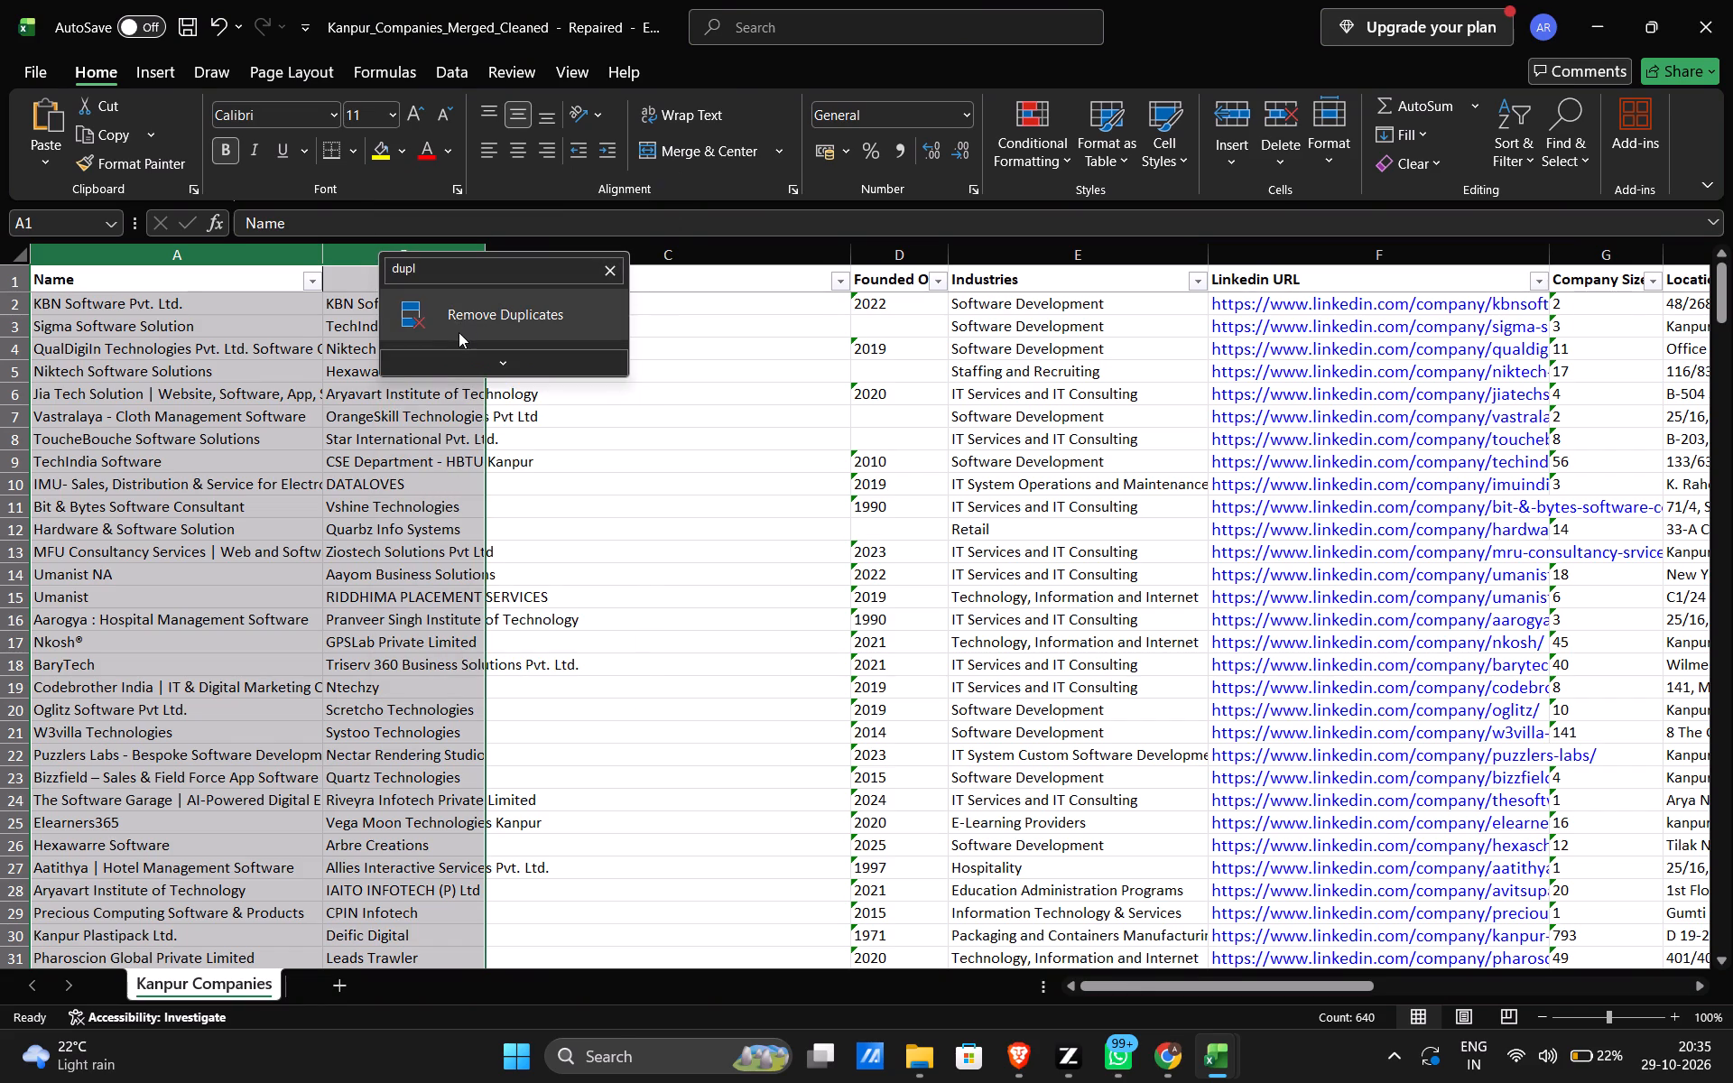
left_click(481, 356)
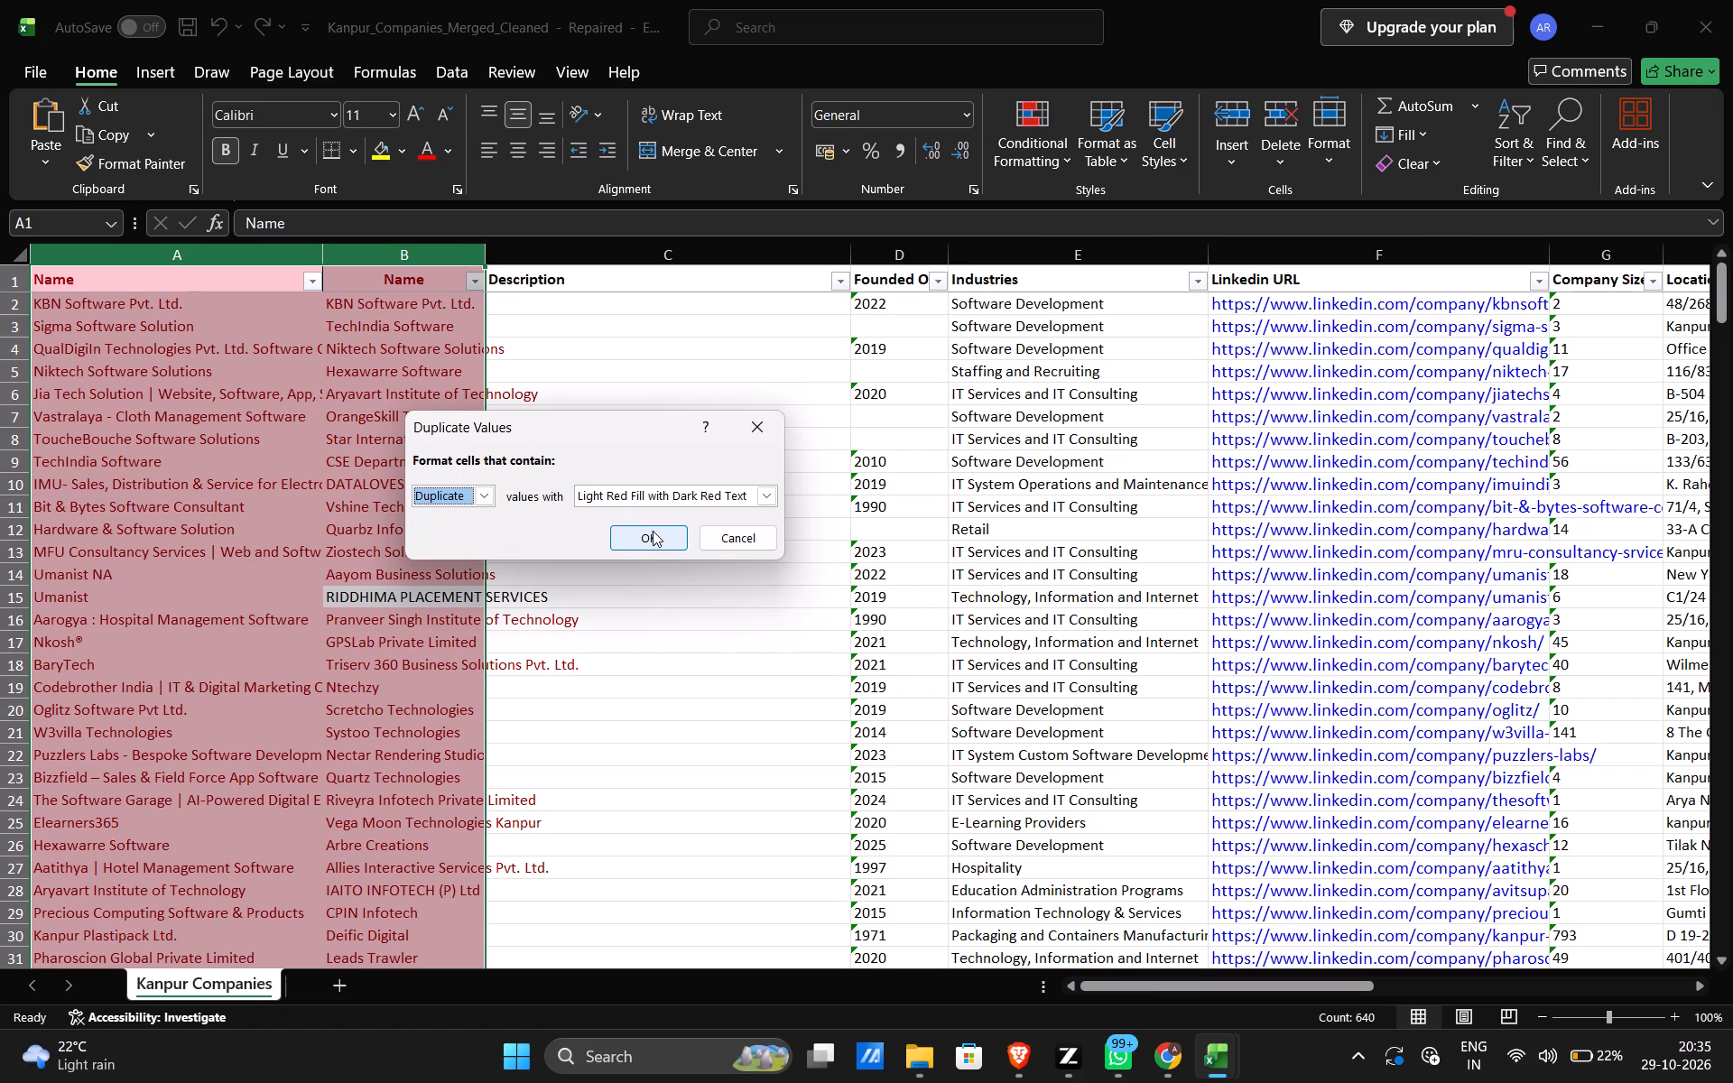
left_click(653, 531)
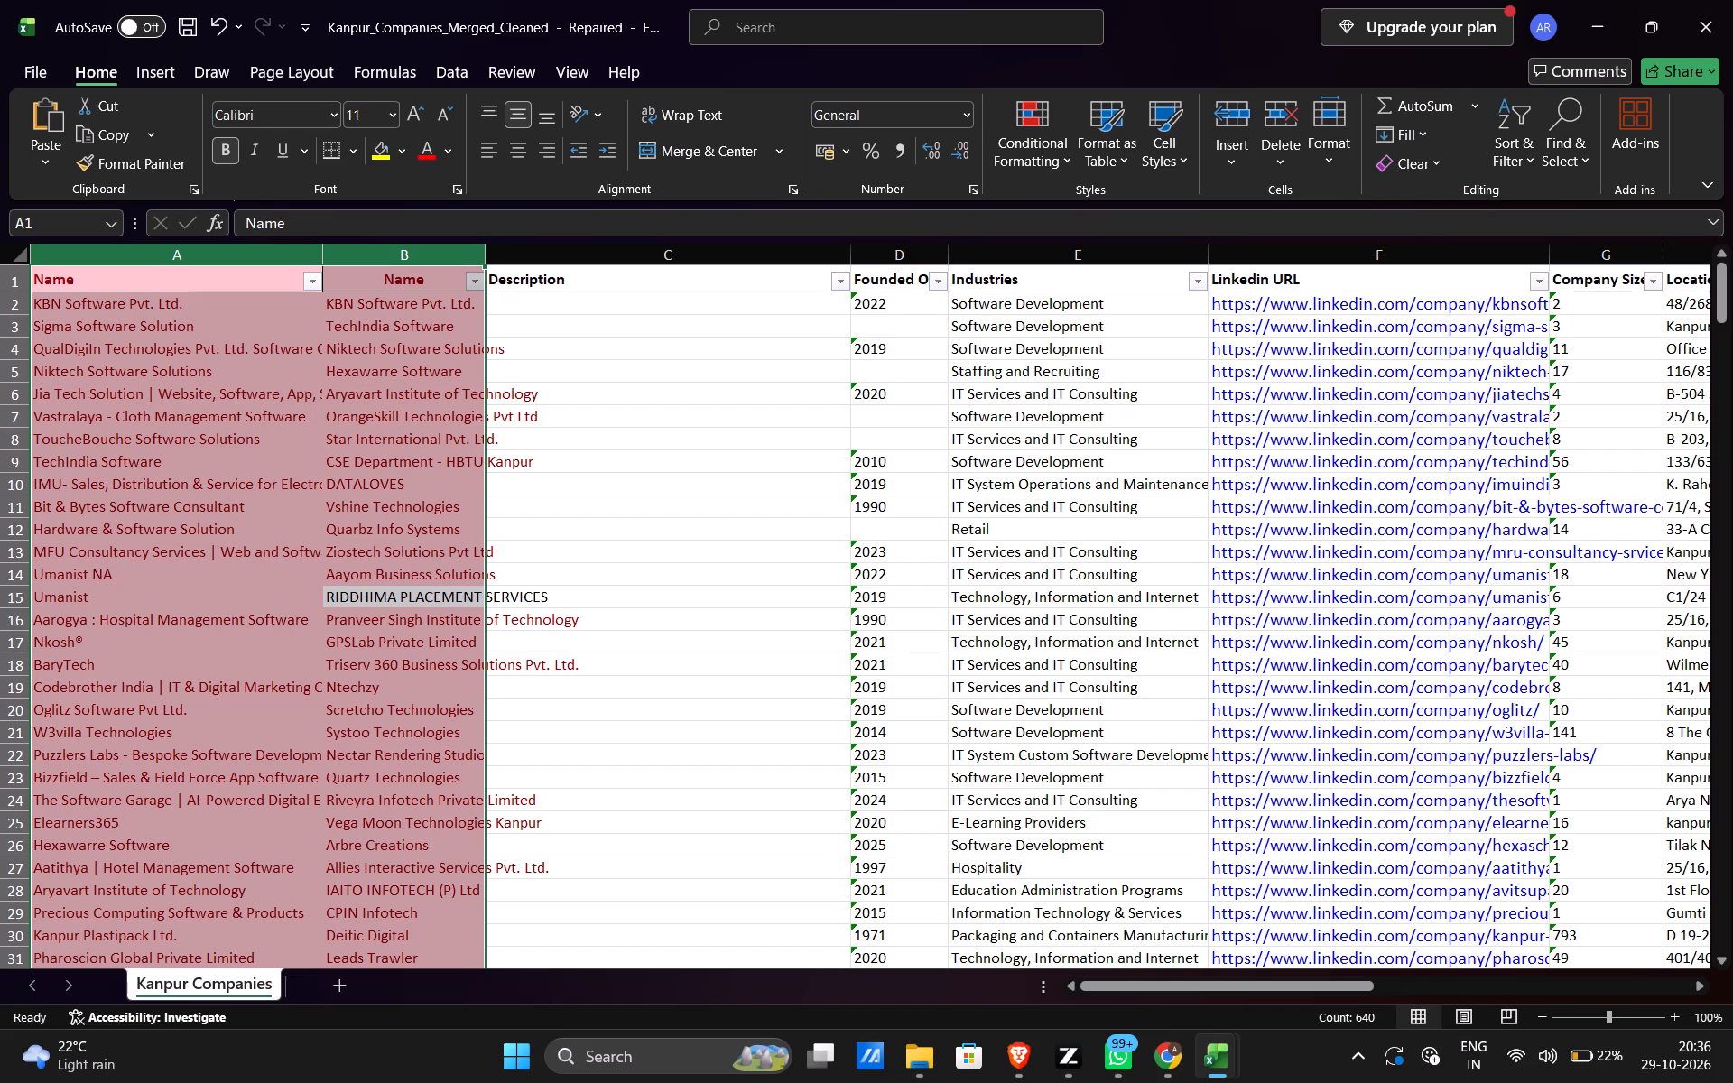
Compare the highlighted and unhighlighted company names in columns A and B down to the end of the list.
scroll(429, 663, "down", 6)
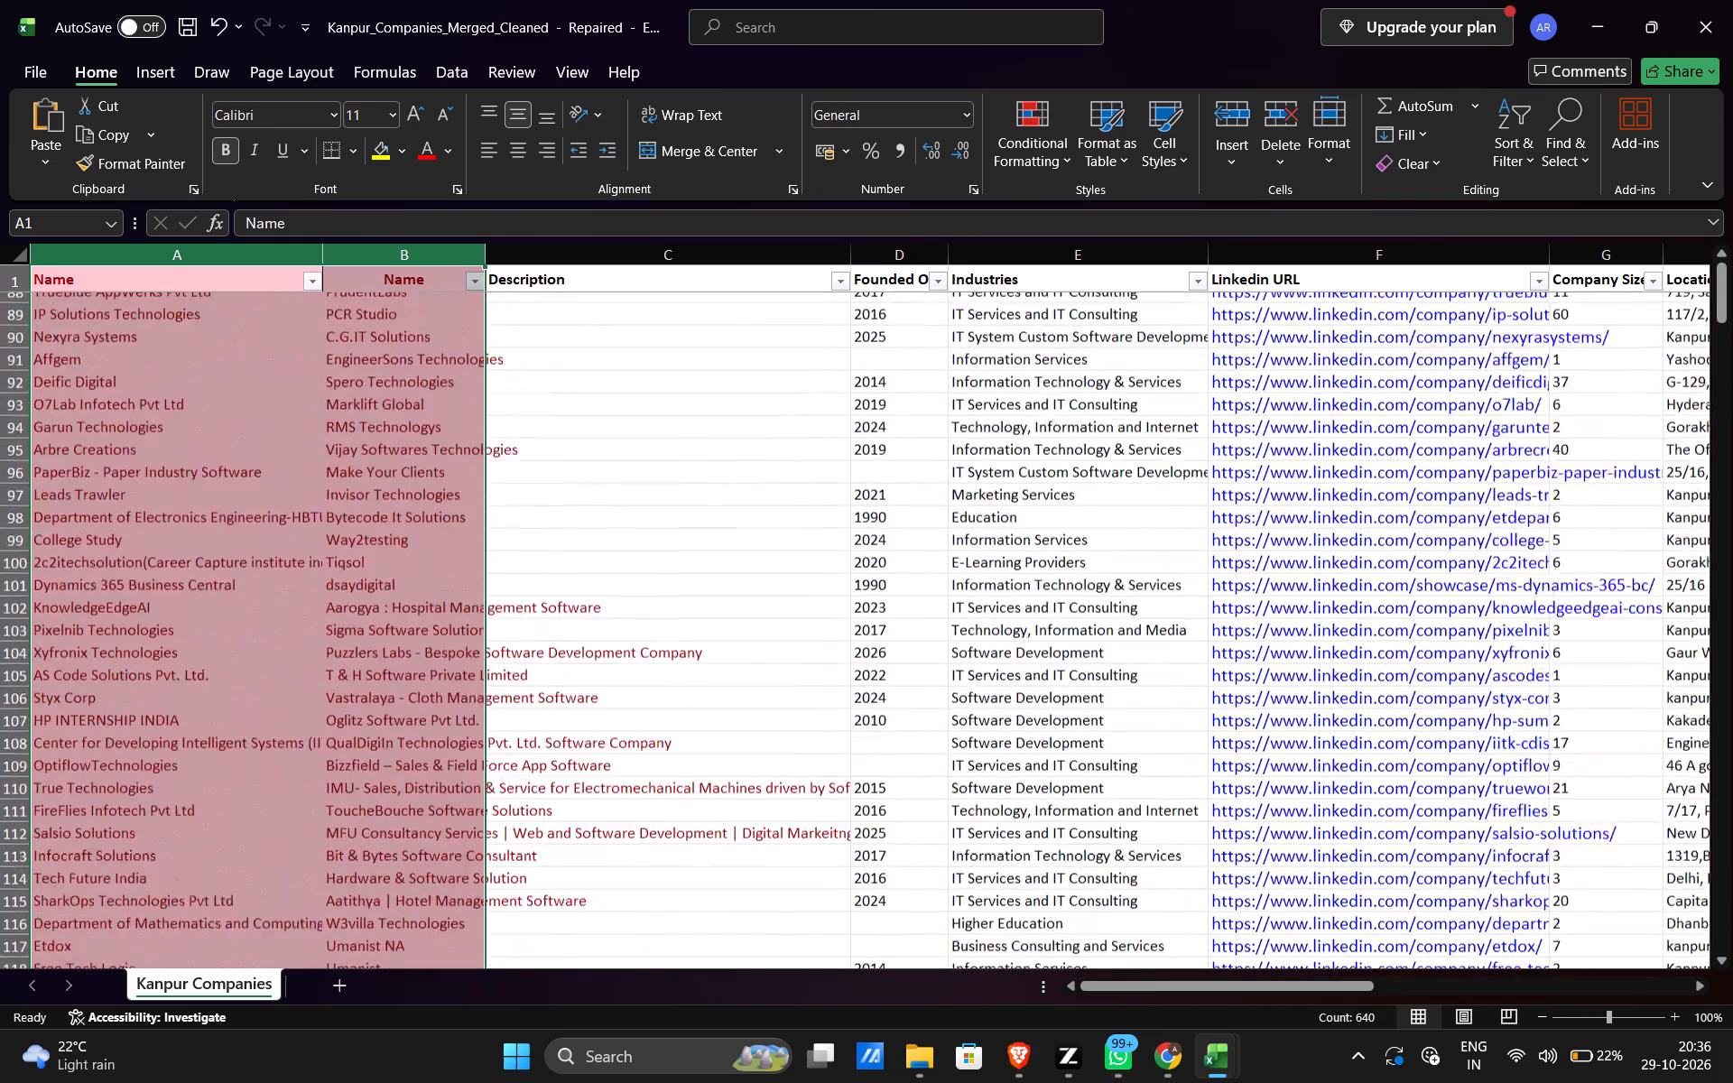
scroll(429, 663, "down", 5)
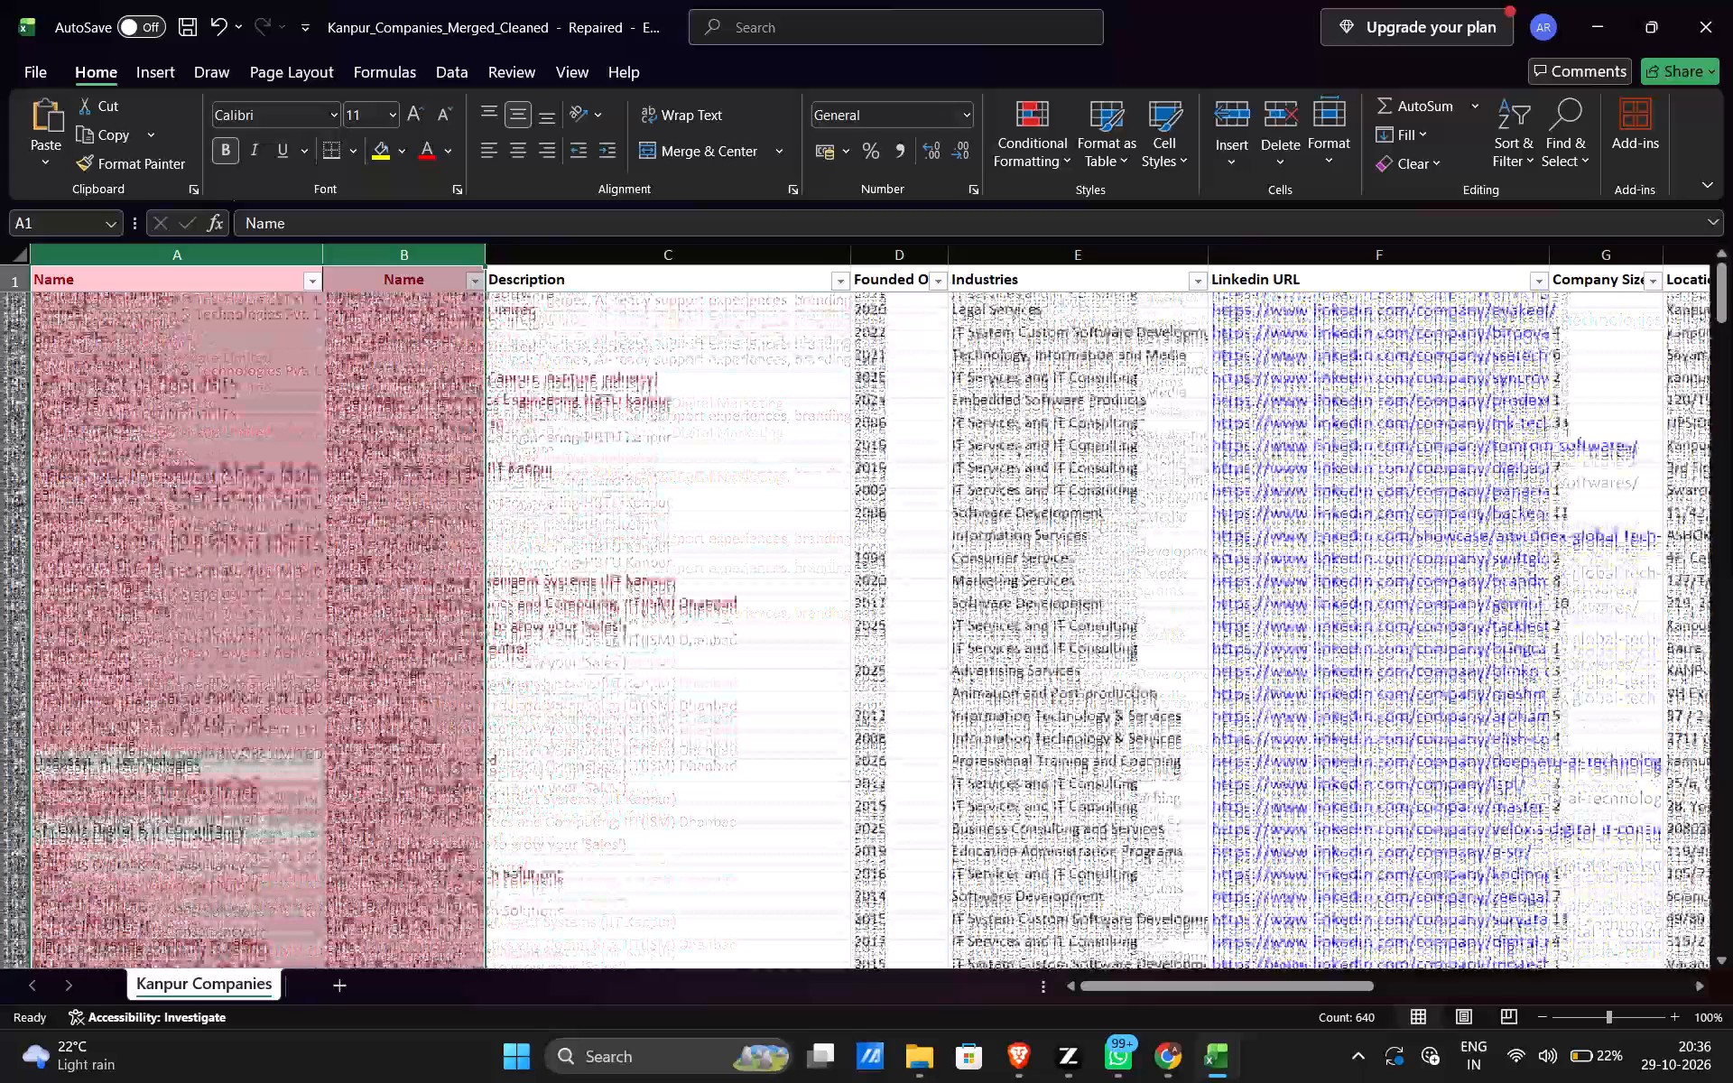
scroll(429, 663, "down", 8)
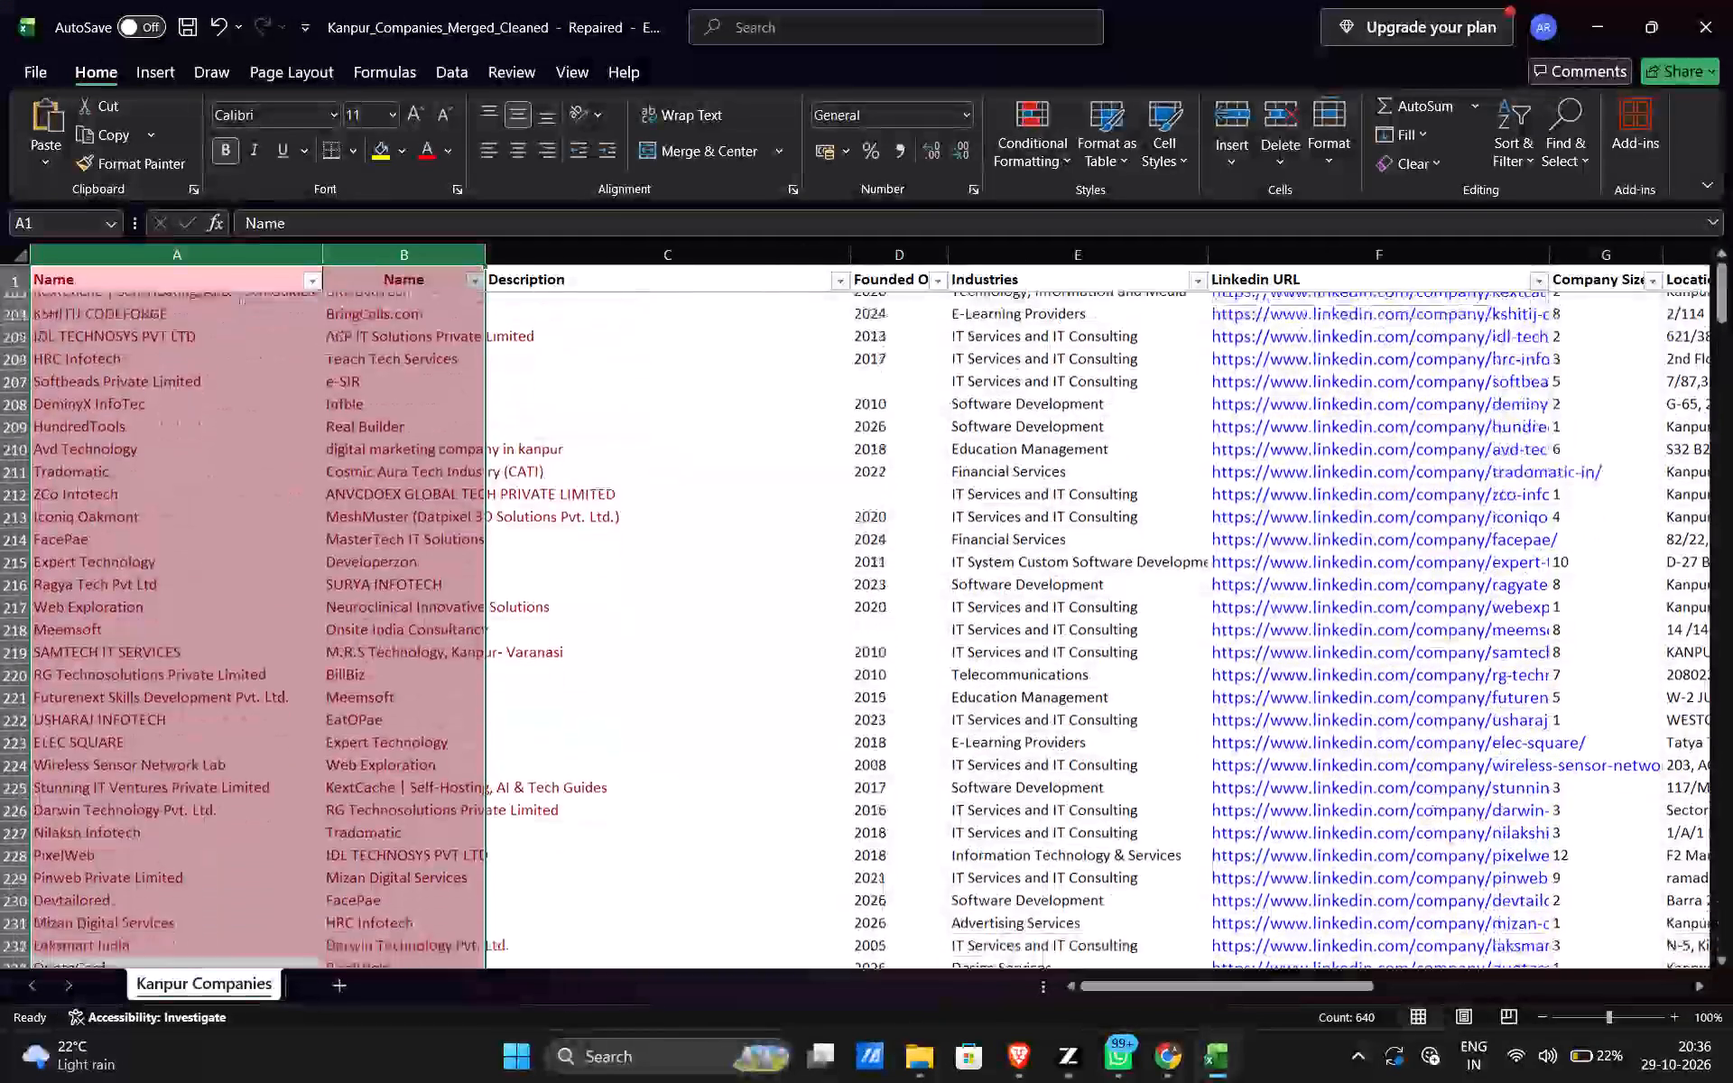
scroll(429, 663, "down", 3)
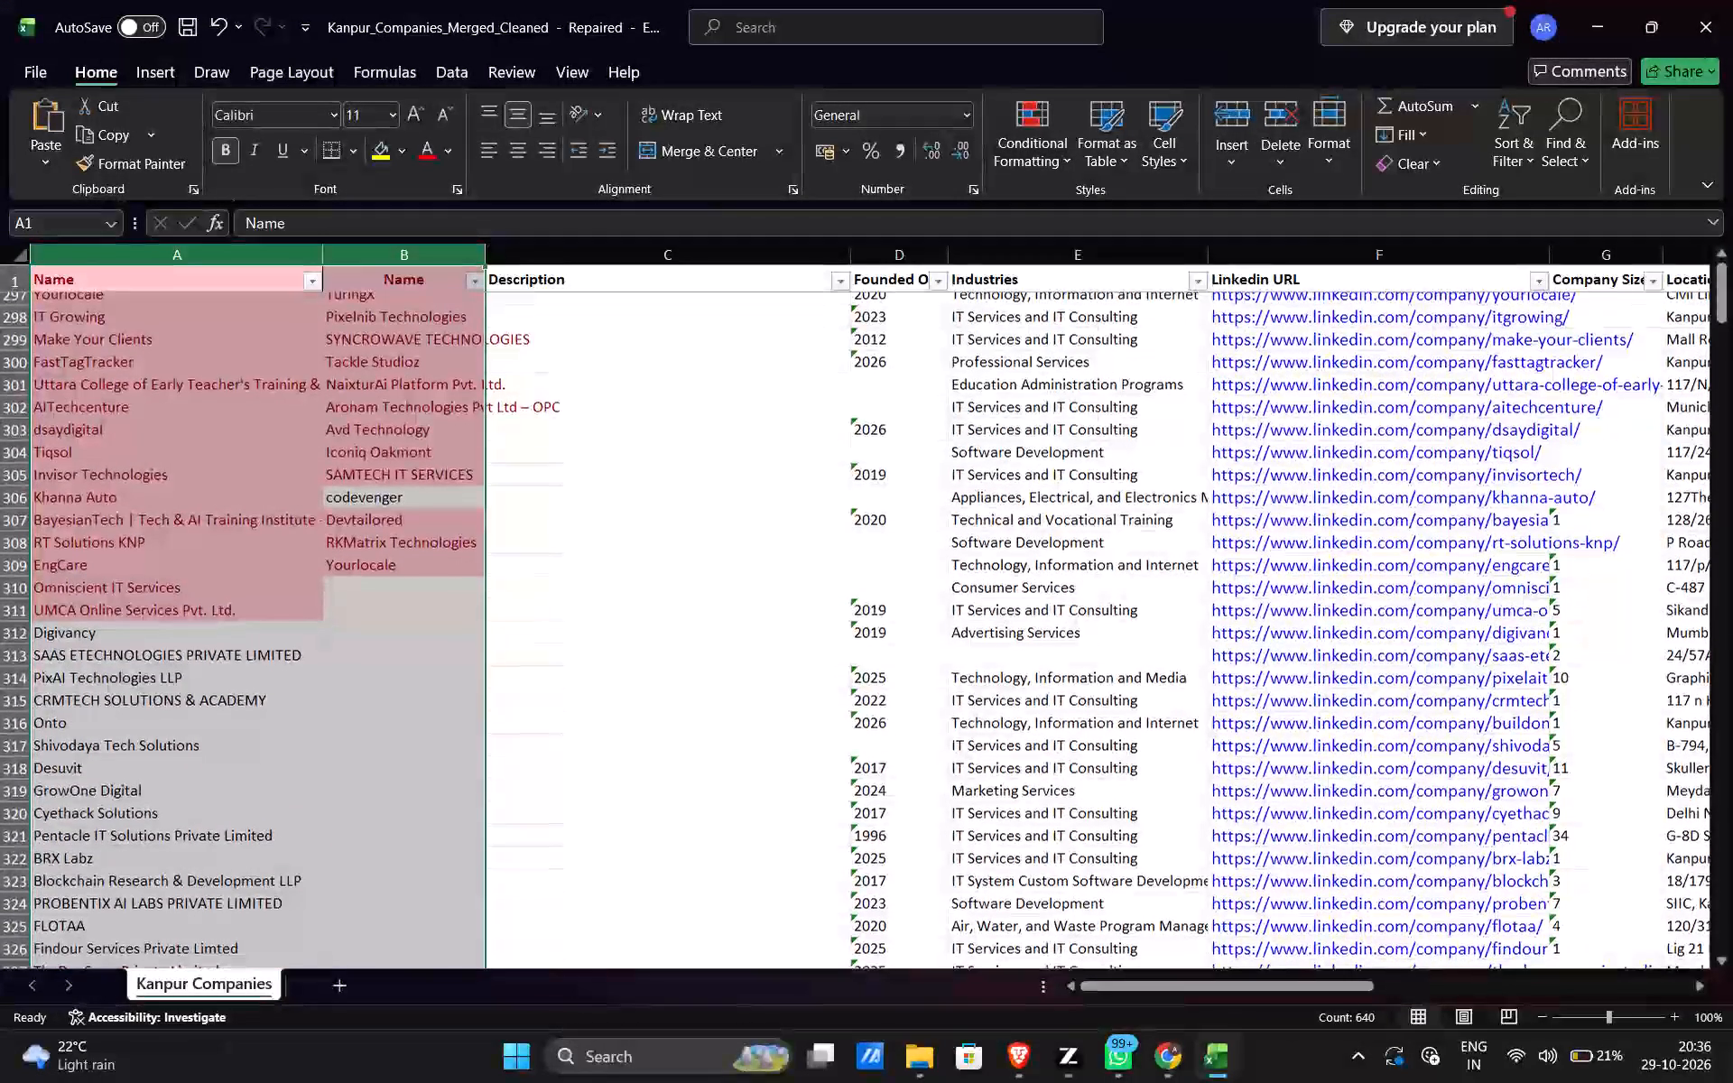
scroll(429, 663, "down", 2)
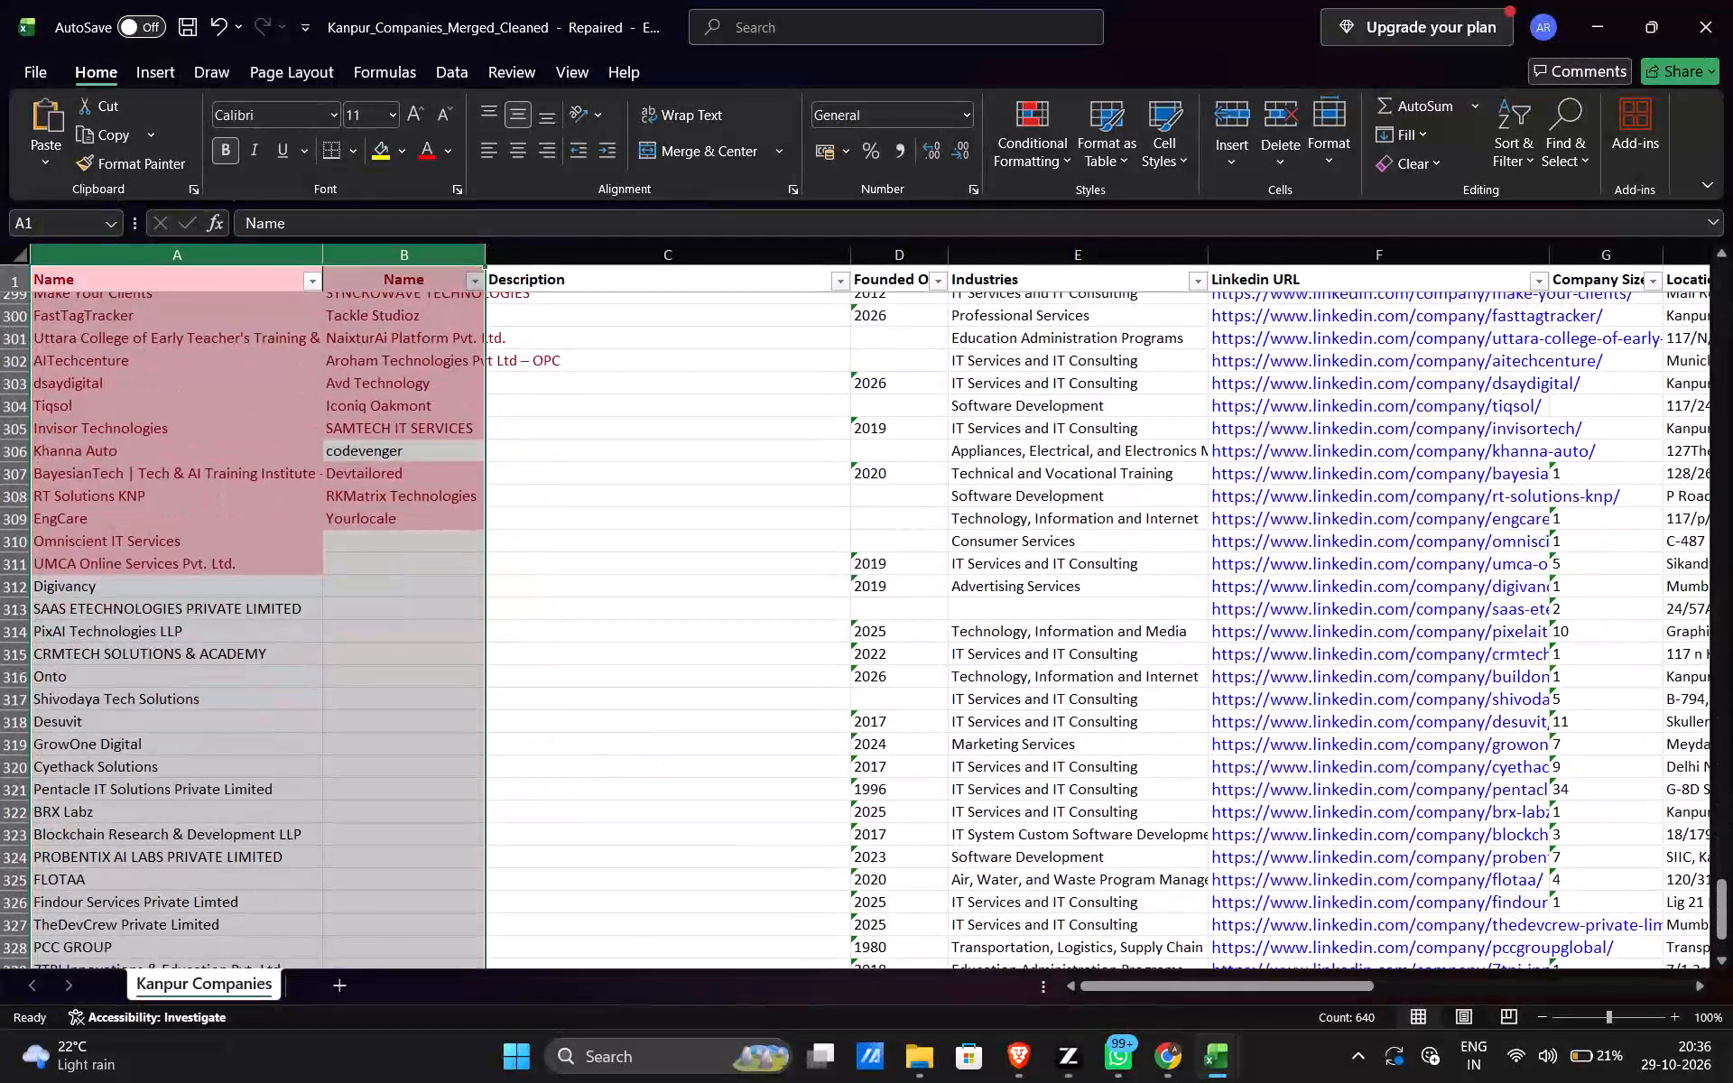
scroll(429, 663, "down", 2)
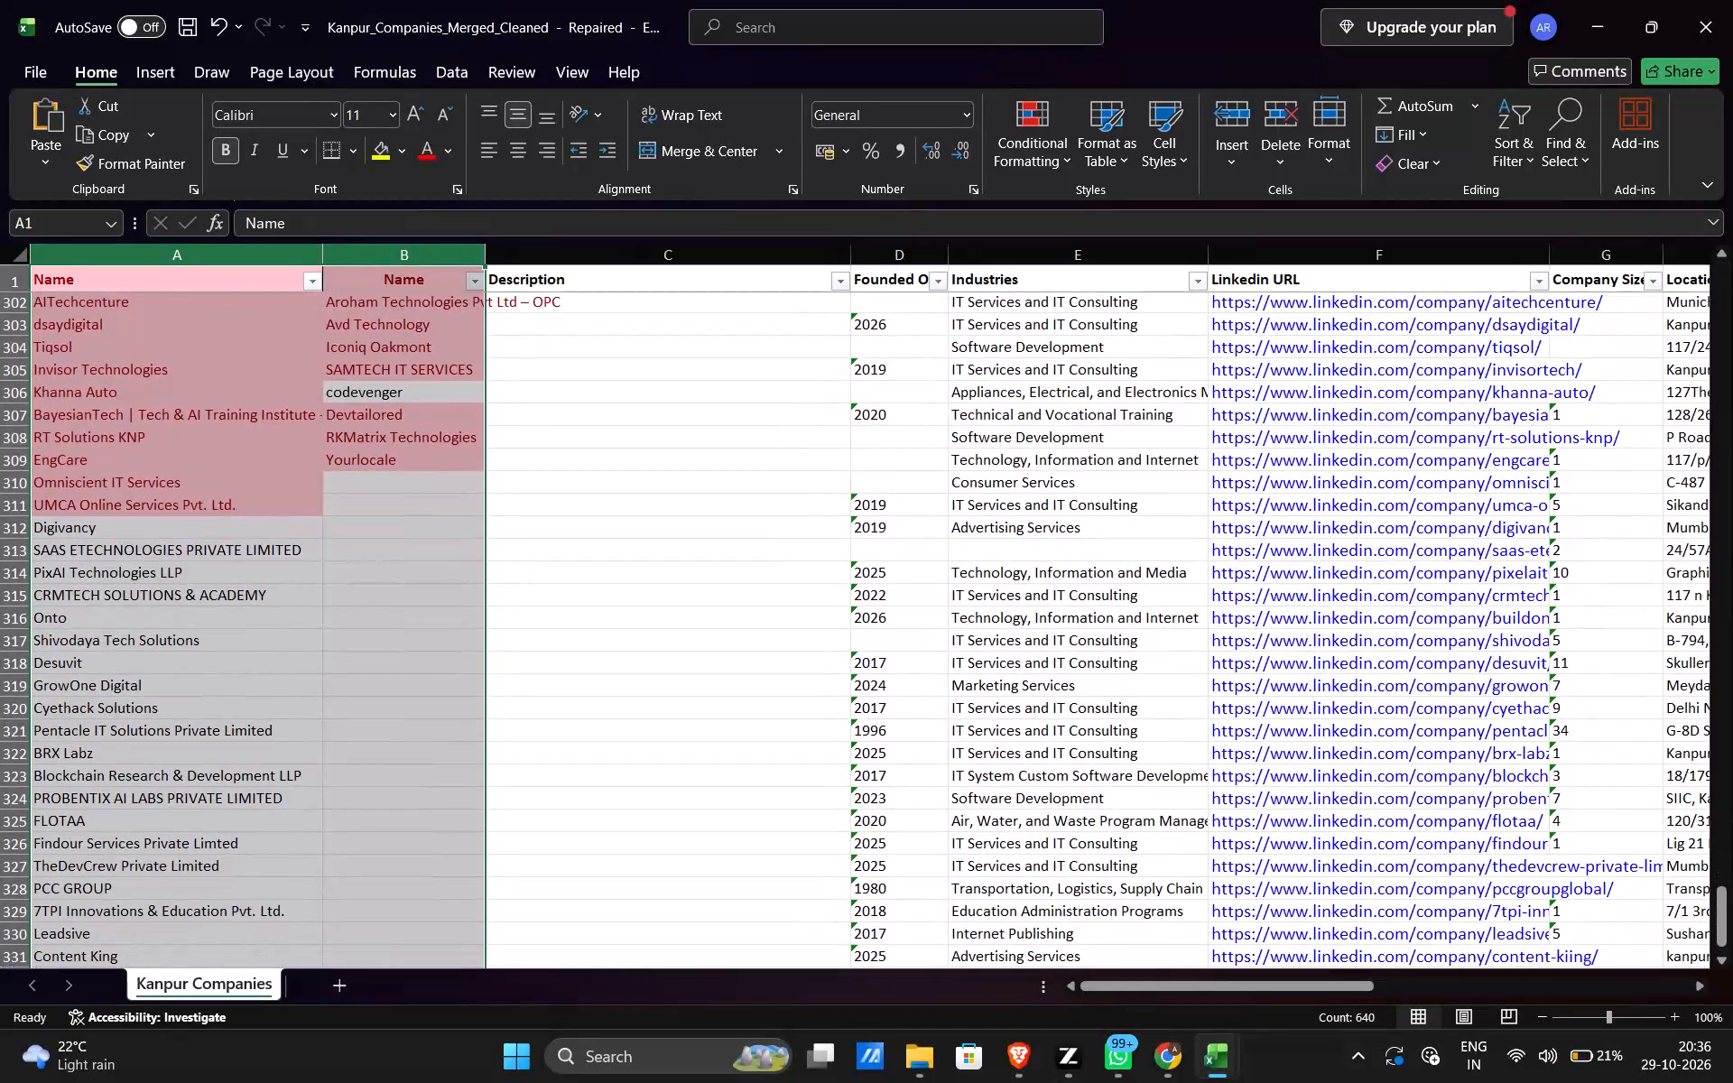
scroll(429, 663, "down", 1)
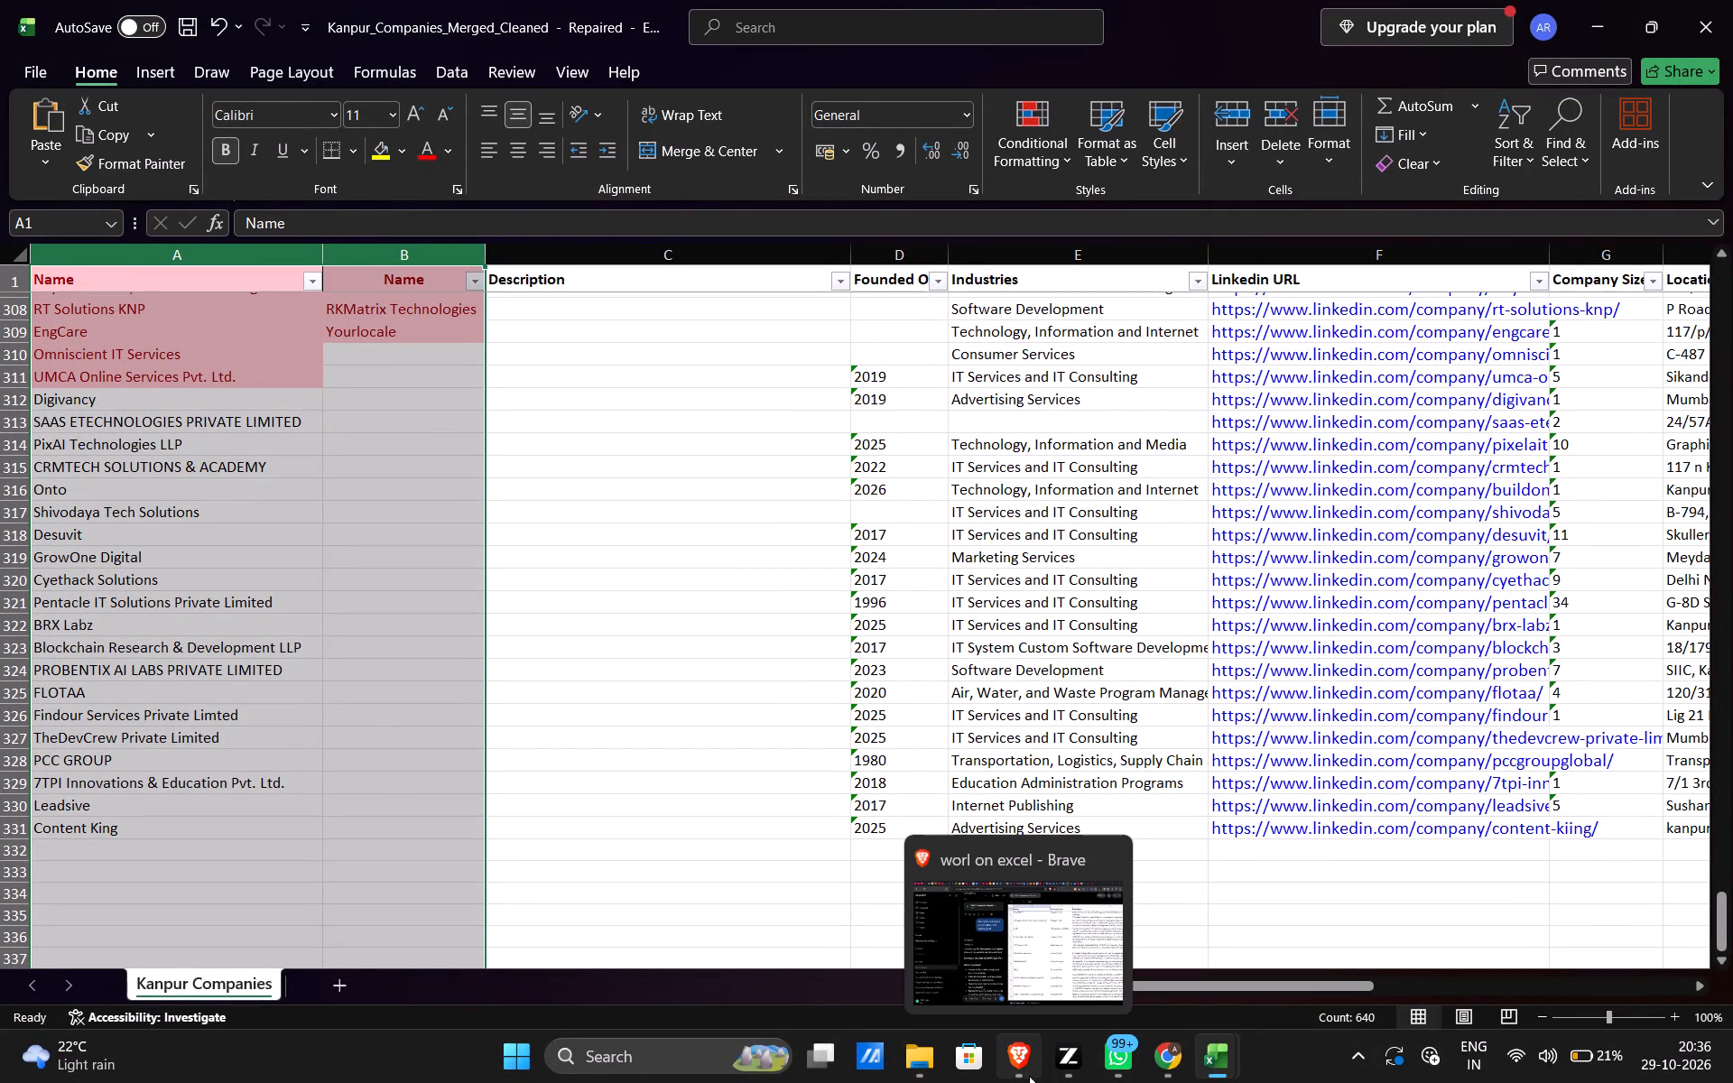
Close the kanpur final workbook, keeping Kanpur_Companies_Merged_Cleaned open.
left_click(939, 965)
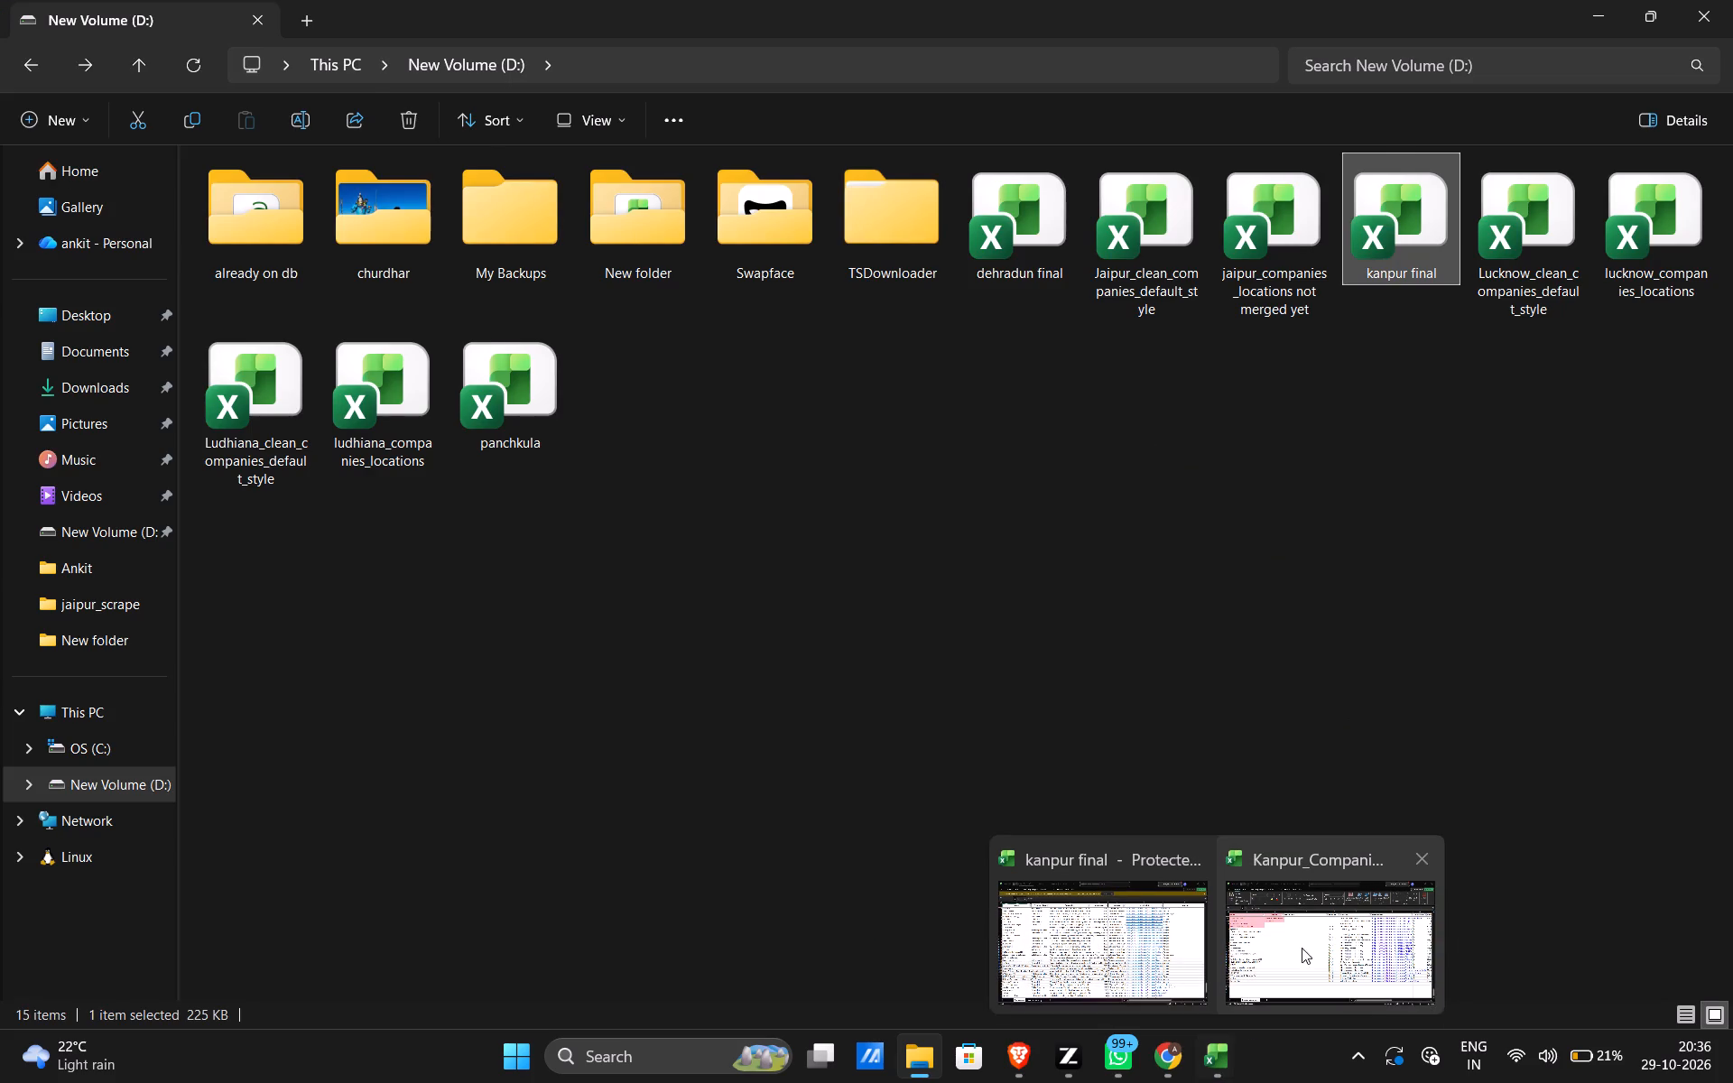
left_click(1311, 941)
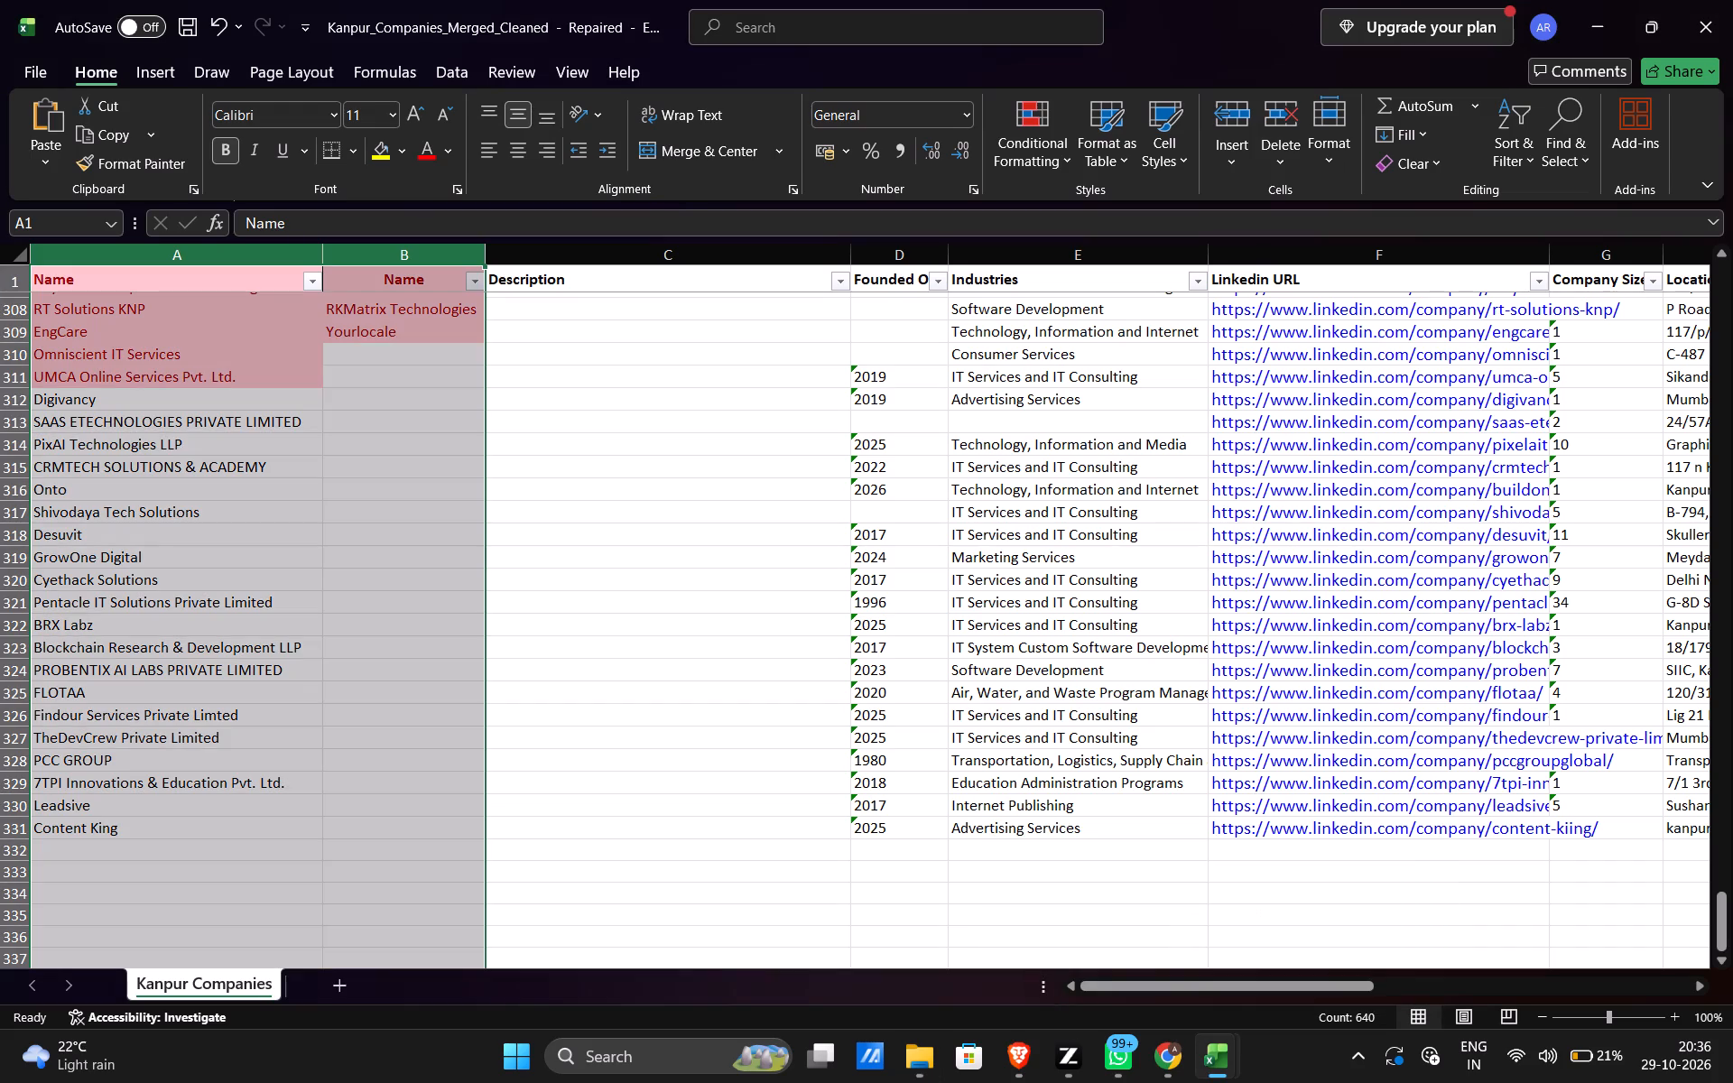
scroll(431, 692, "up", 1)
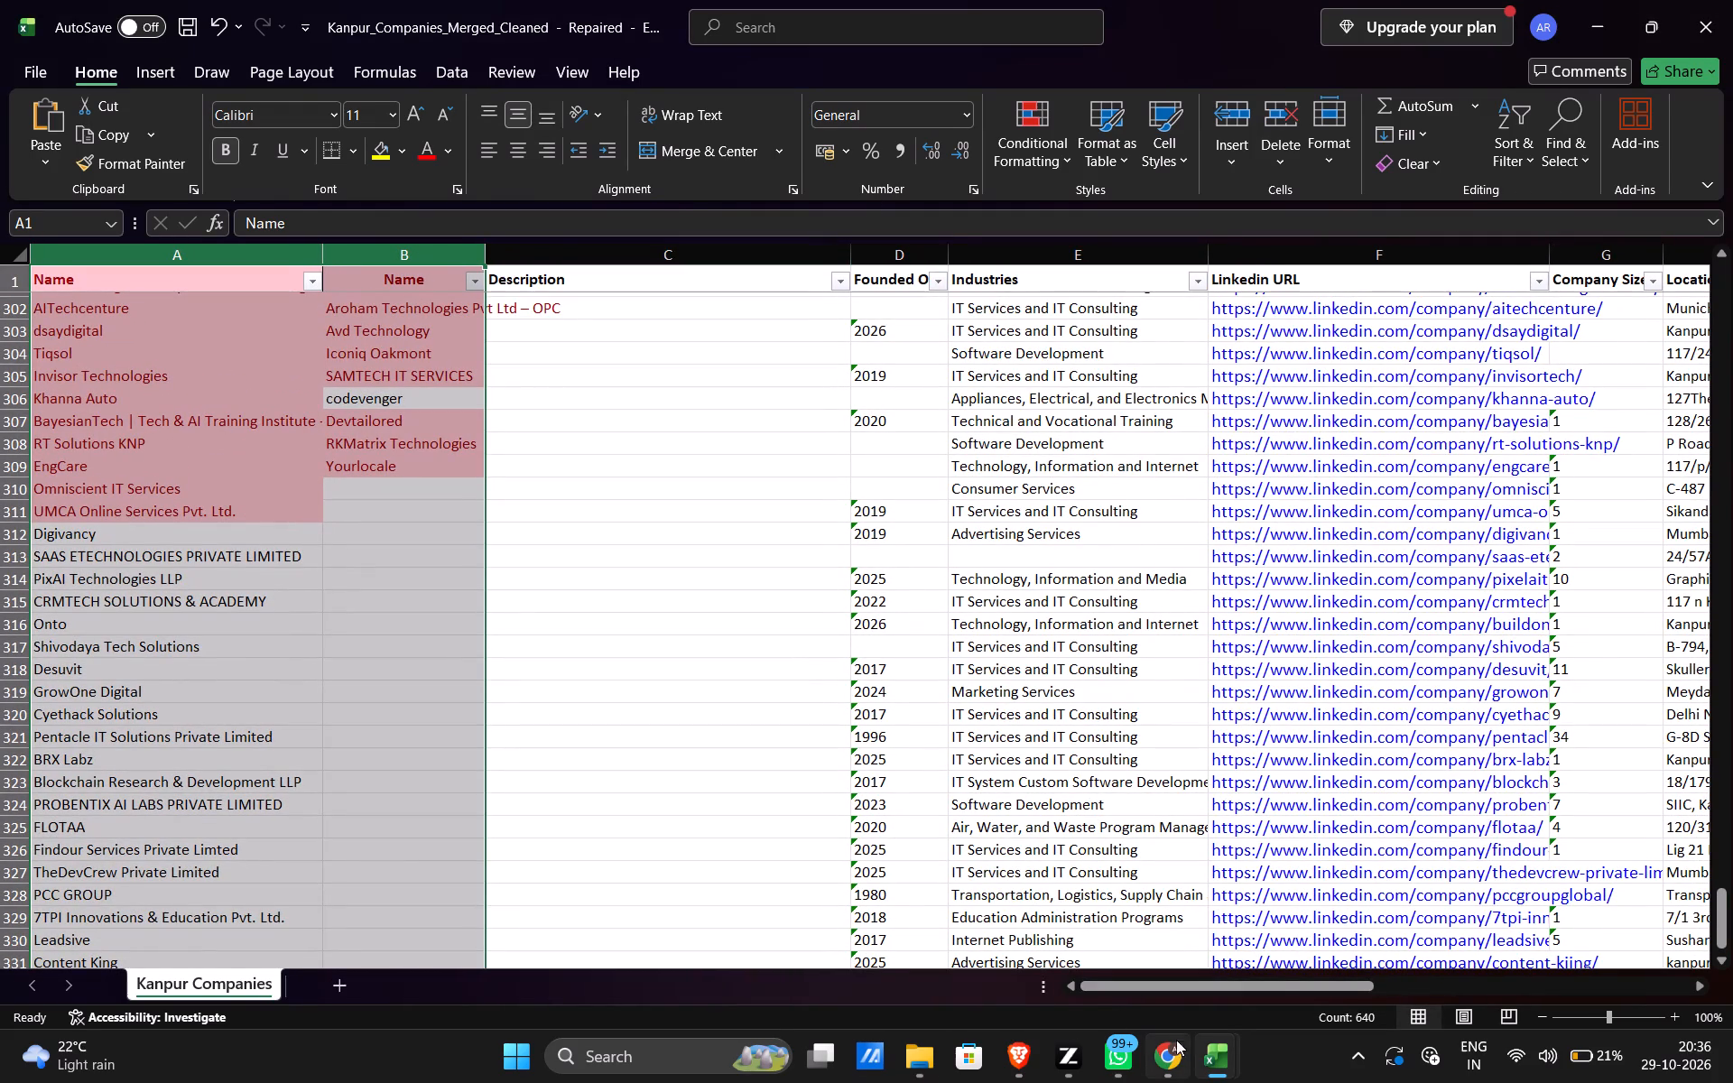
left_click(1150, 934)
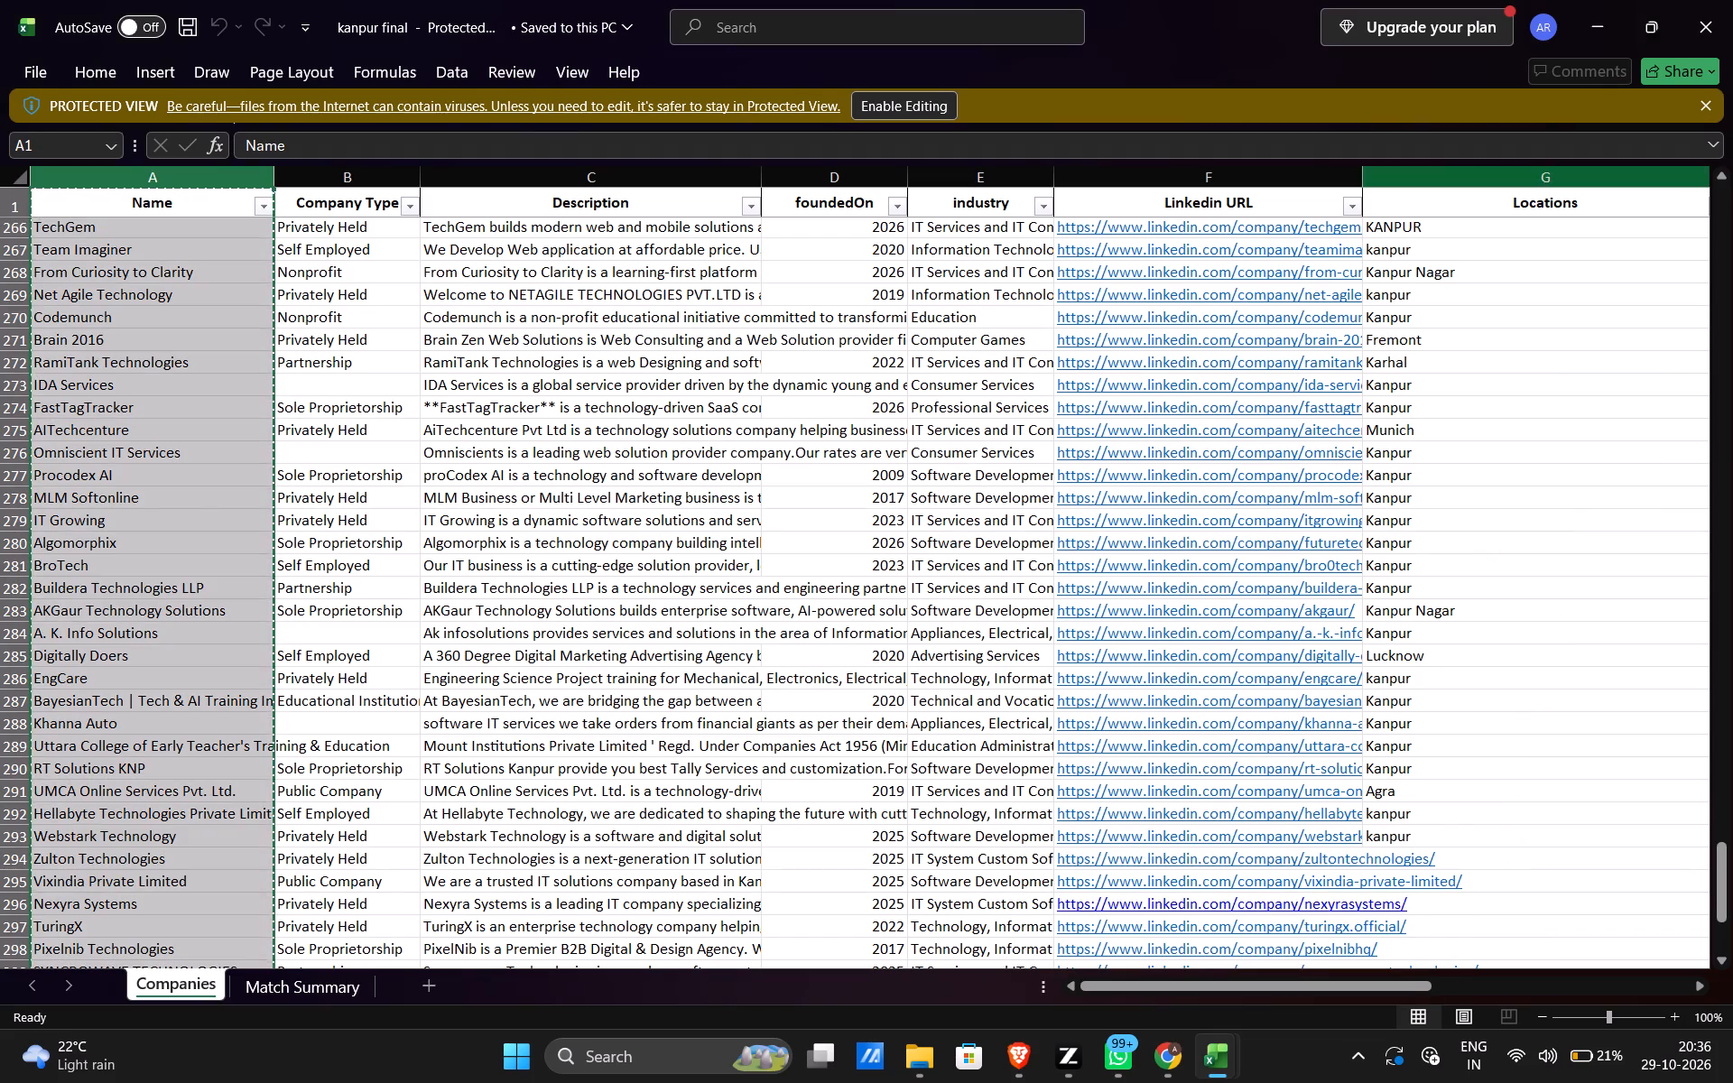
left_click(1697, 20)
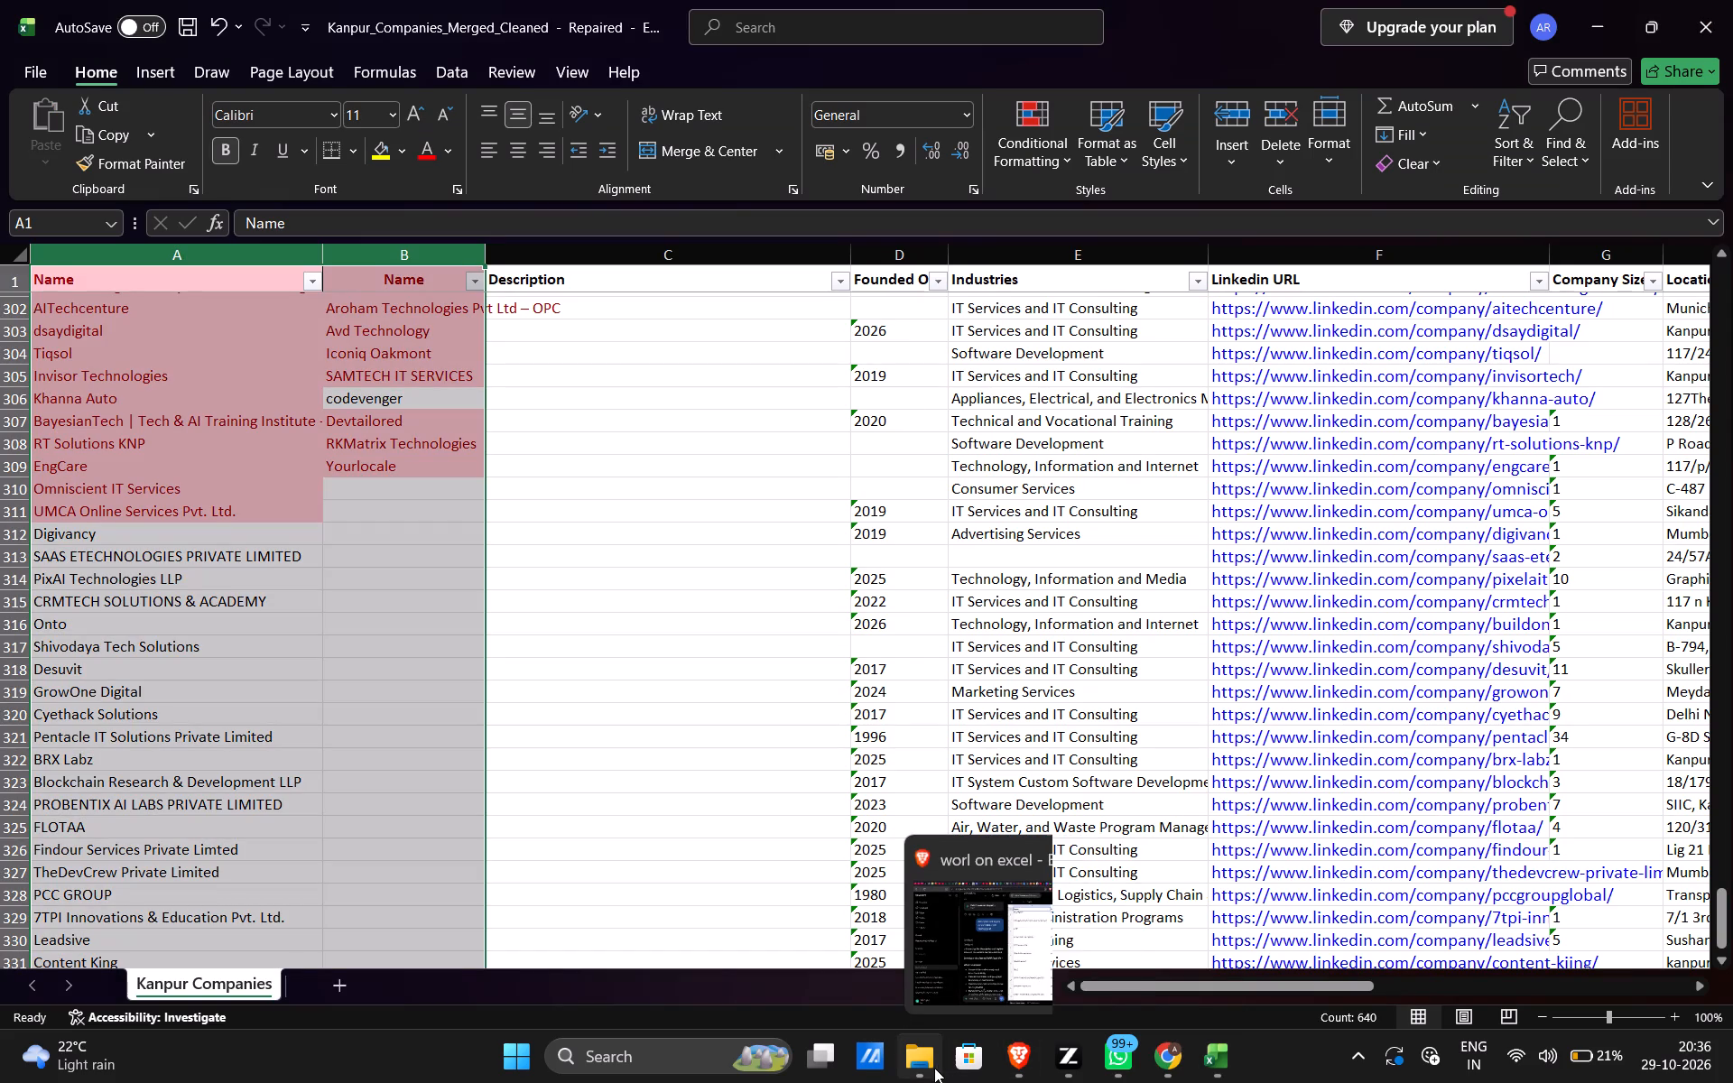
Switch to File Explorer and delete the kanpur final workbook file from New Volume (D:).
left_click(933, 965)
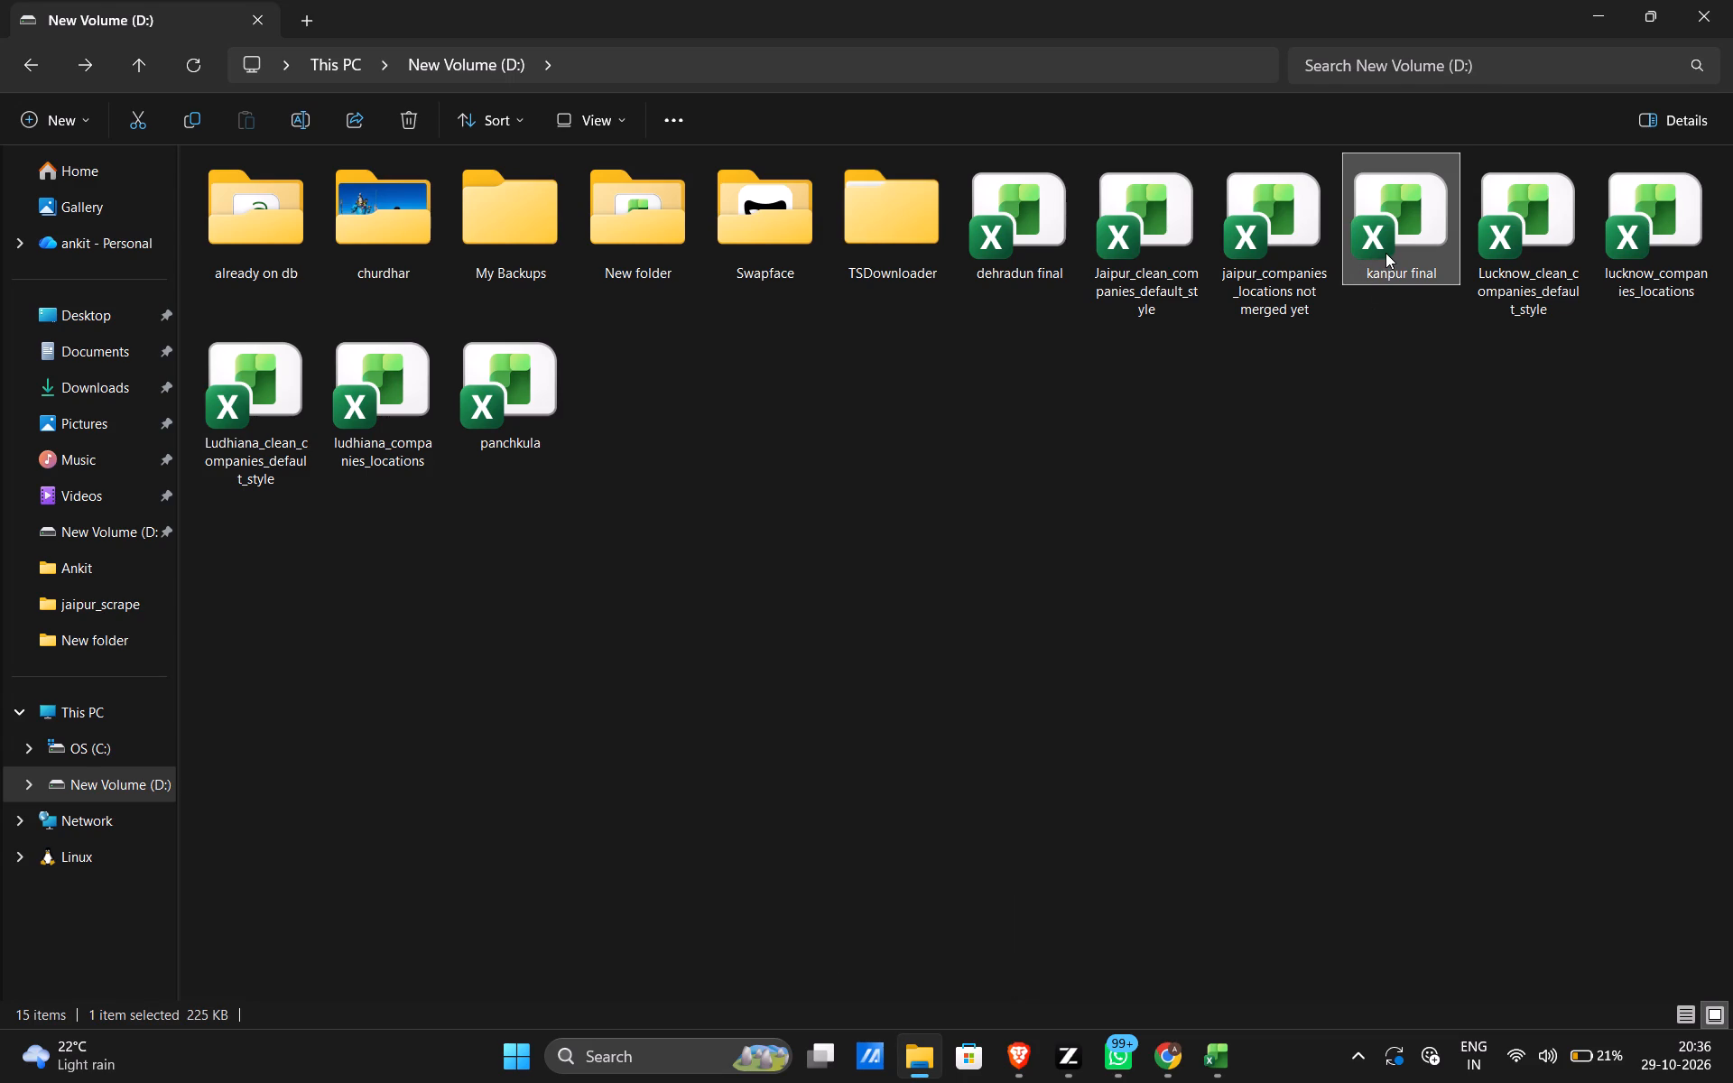
left_click(1385, 253)
key("Delete")
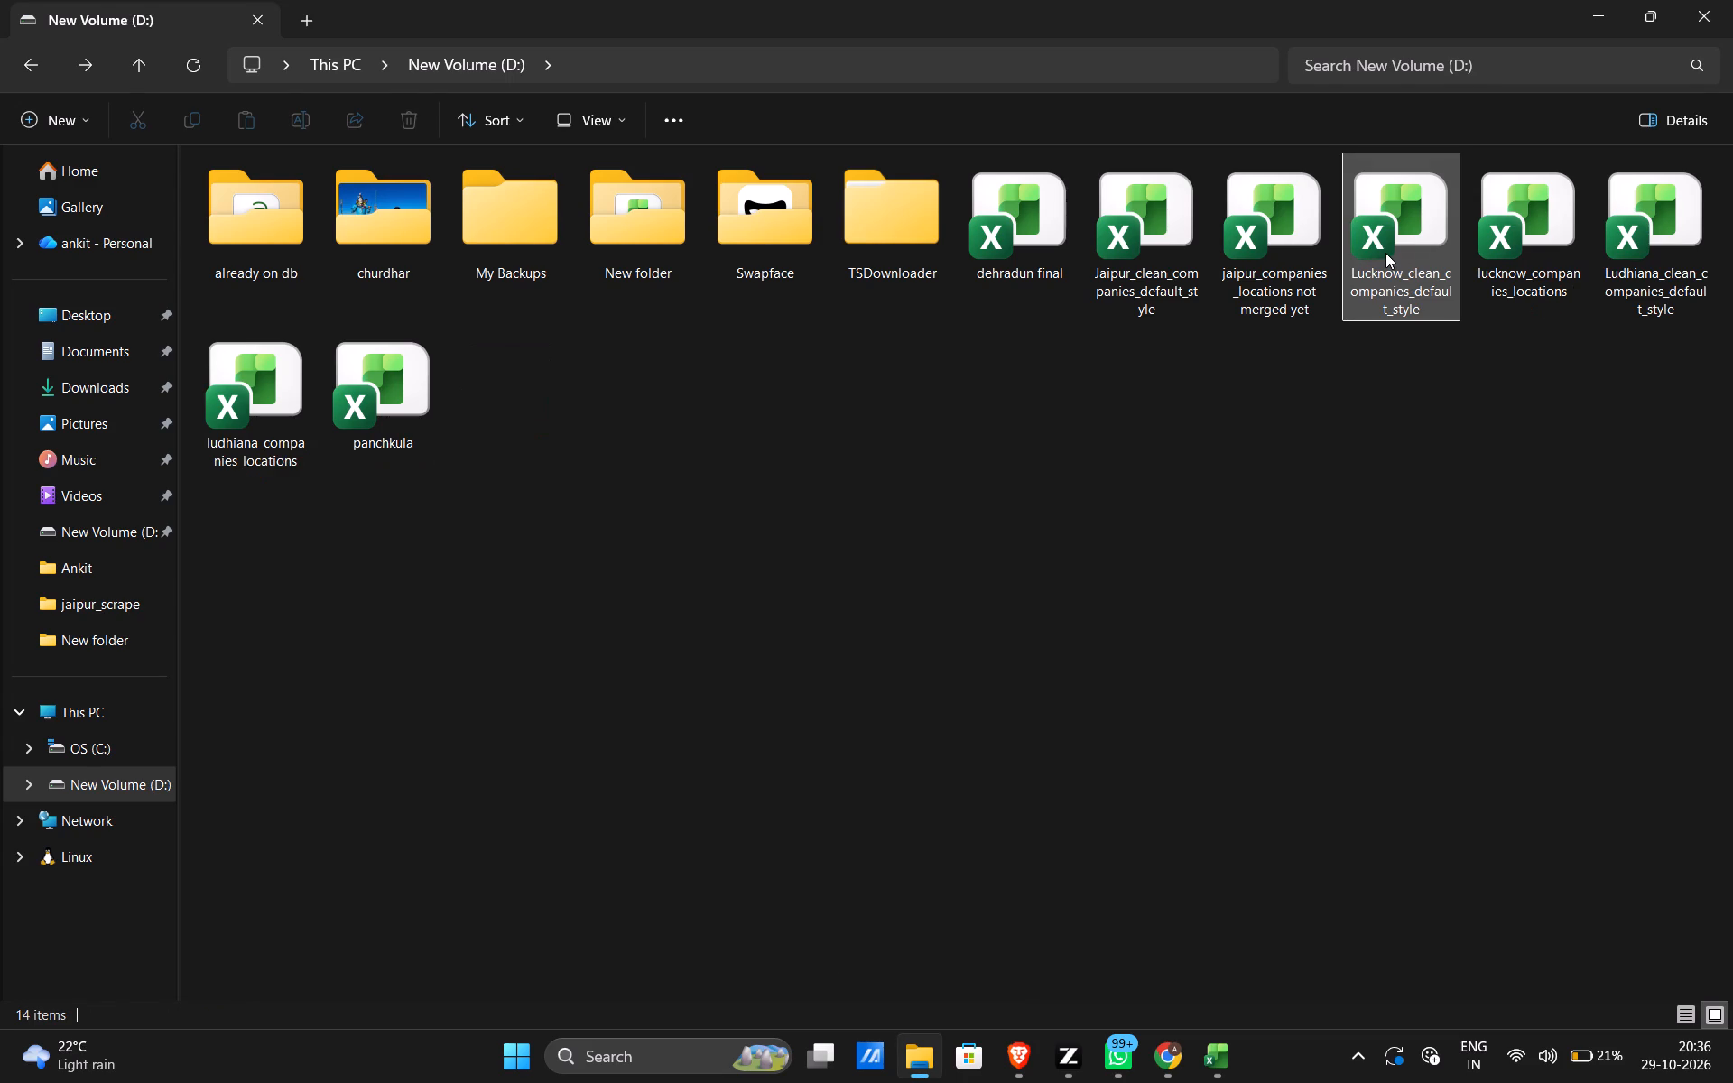
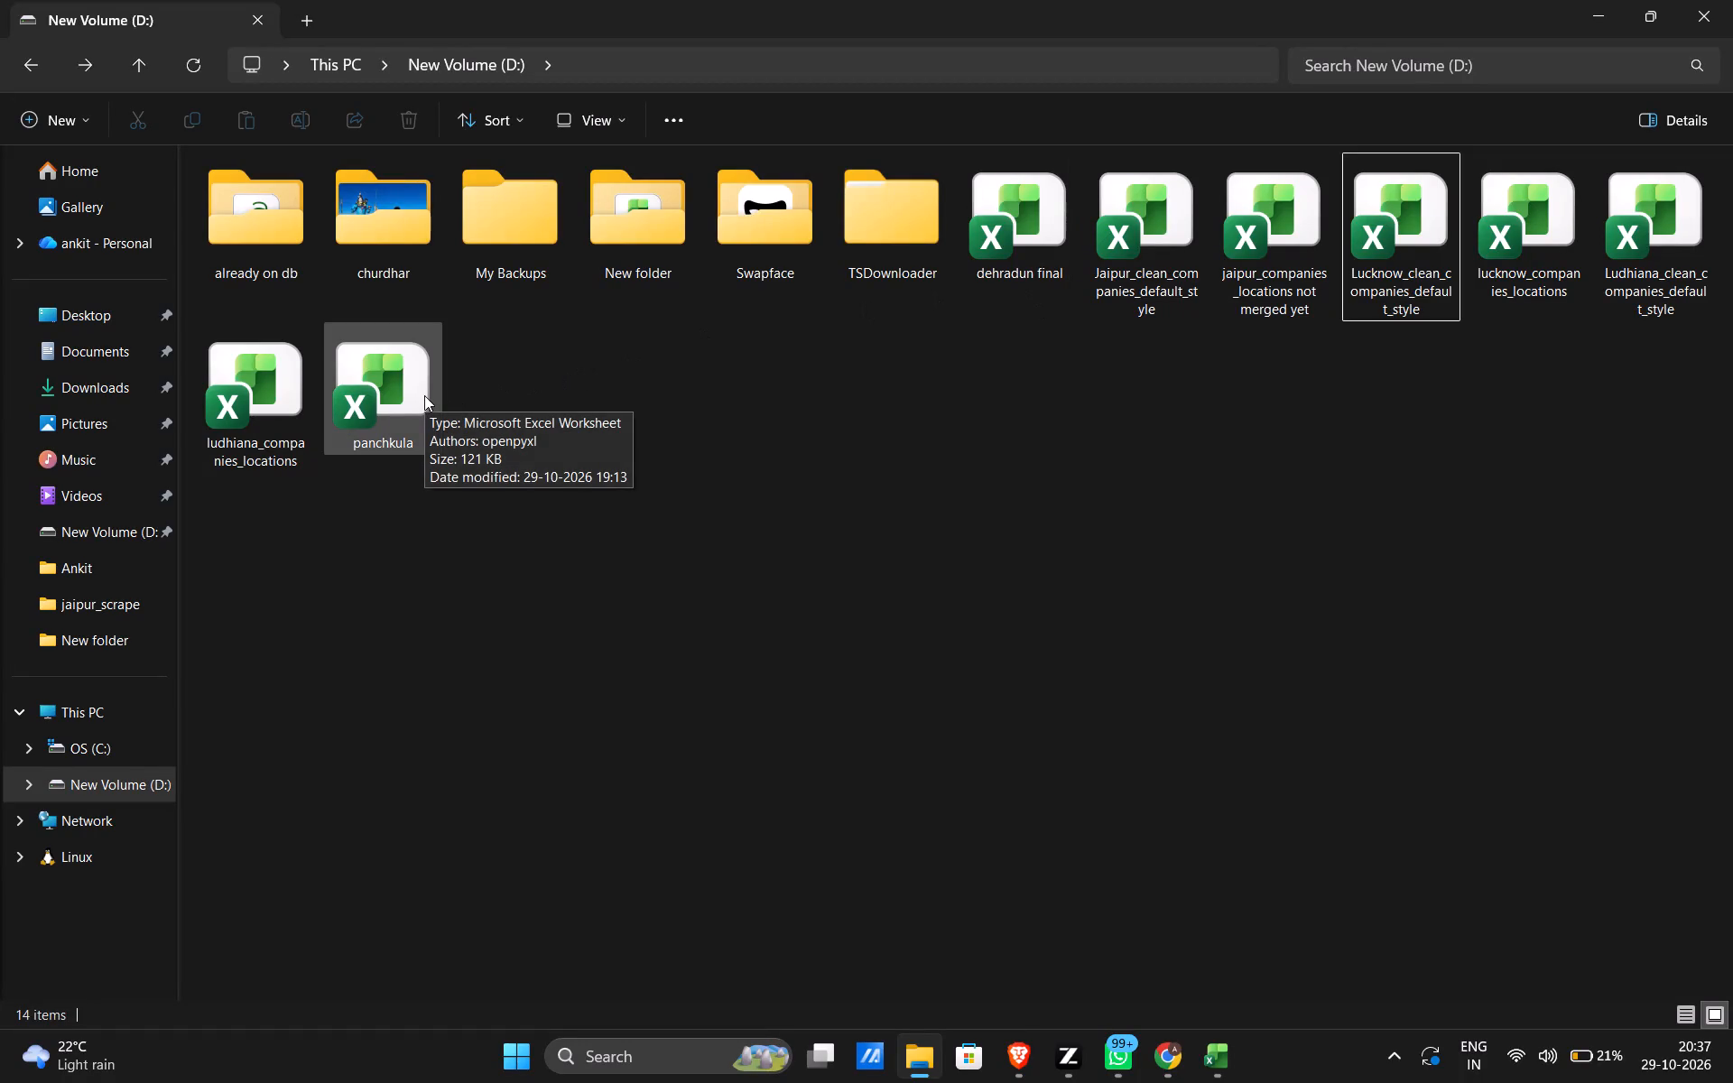
Check the city company workbooks stored in New folder, and return to New Volume (D:).
double_click(637, 260)
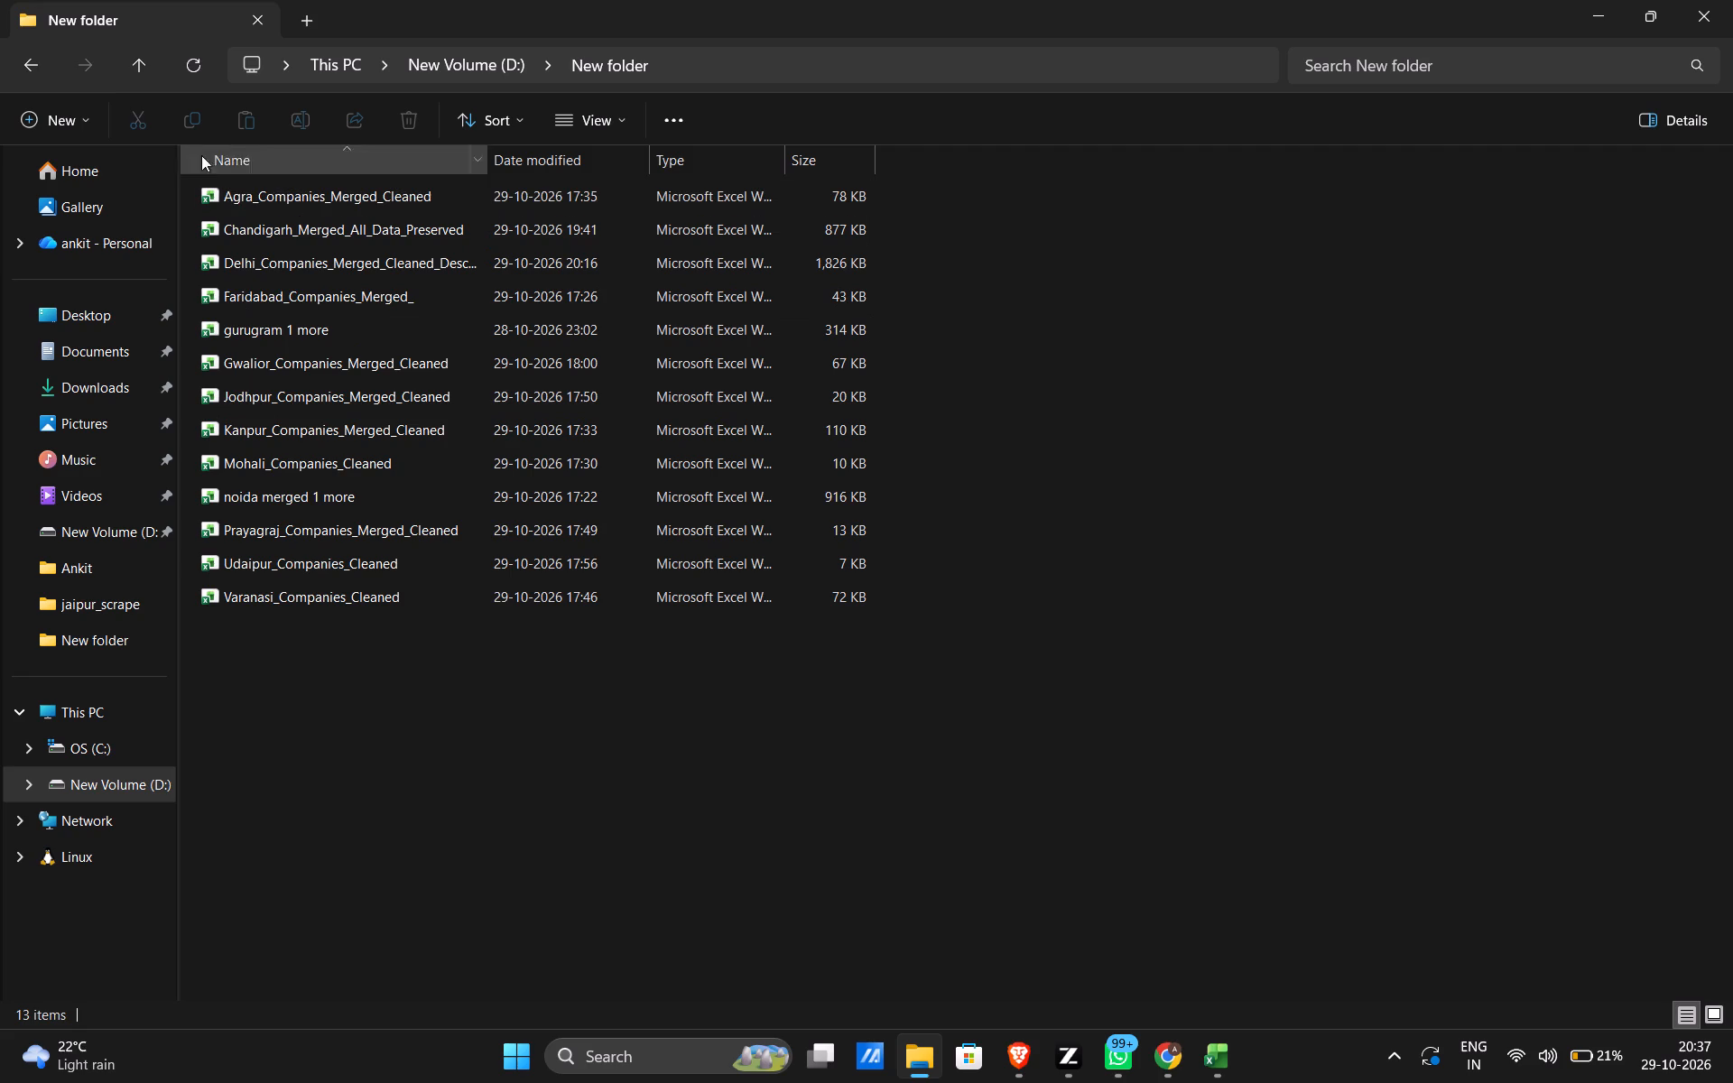
left_click(29, 55)
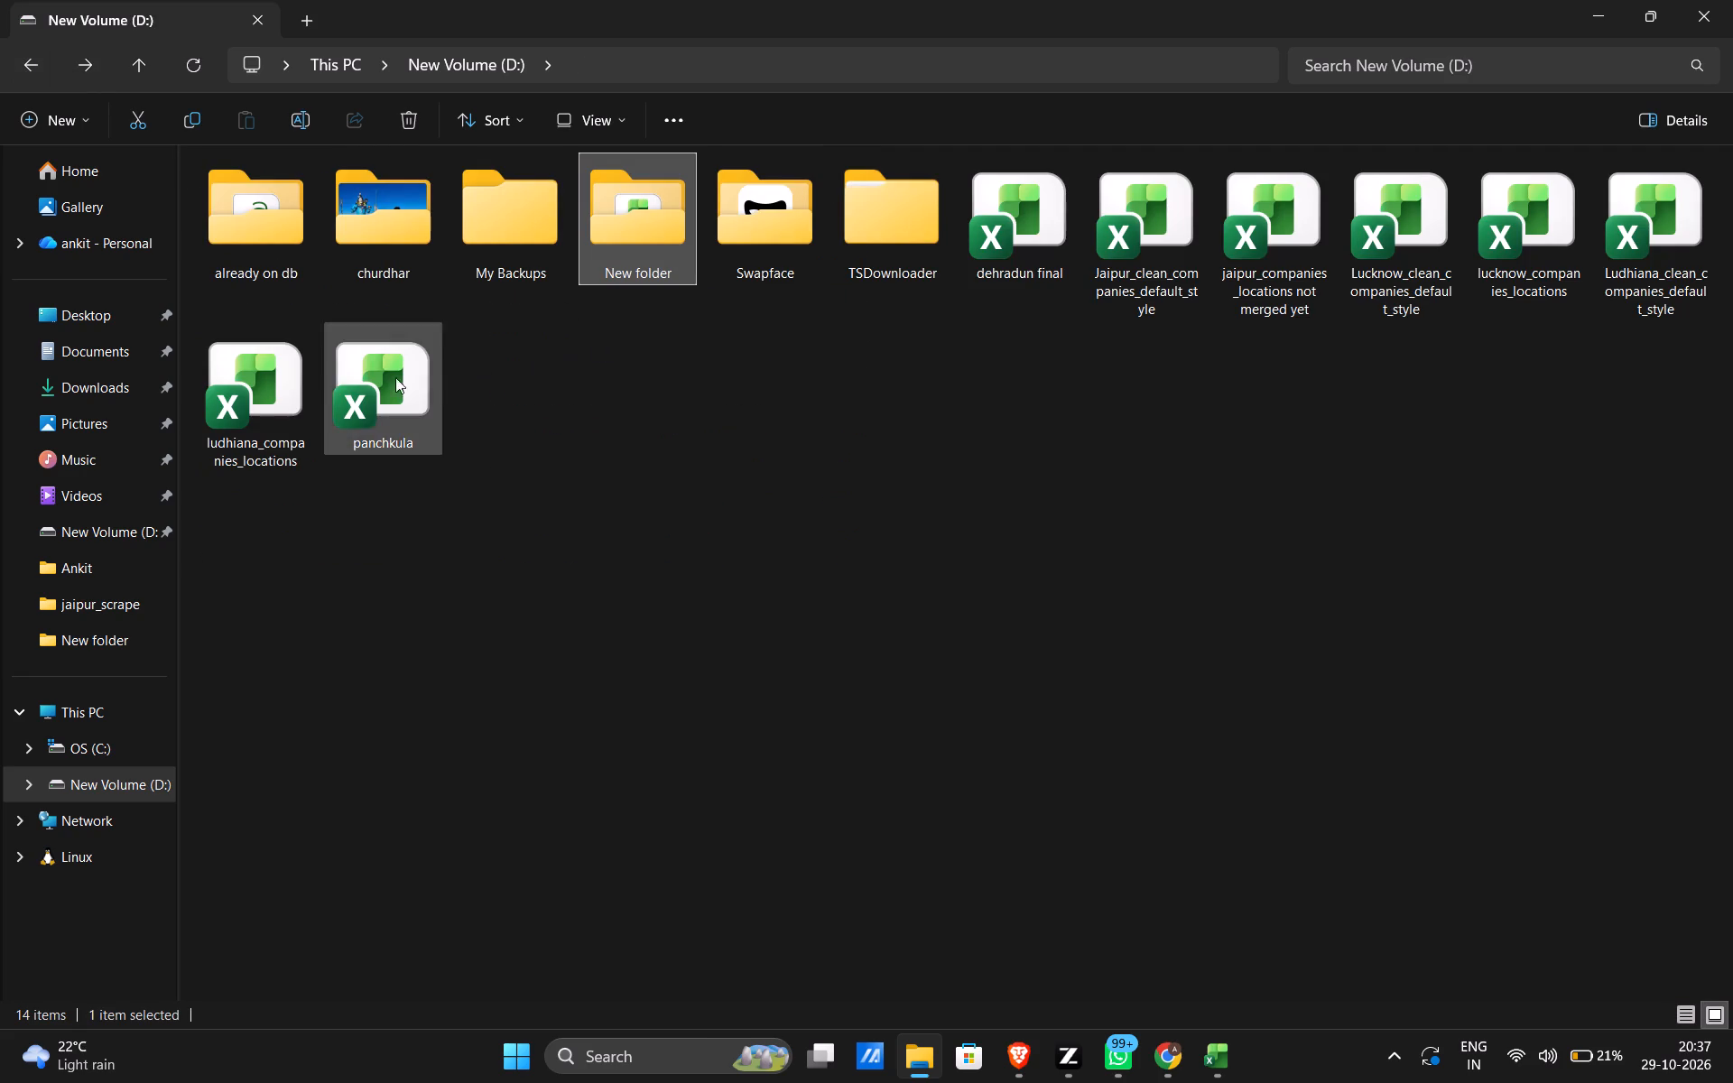
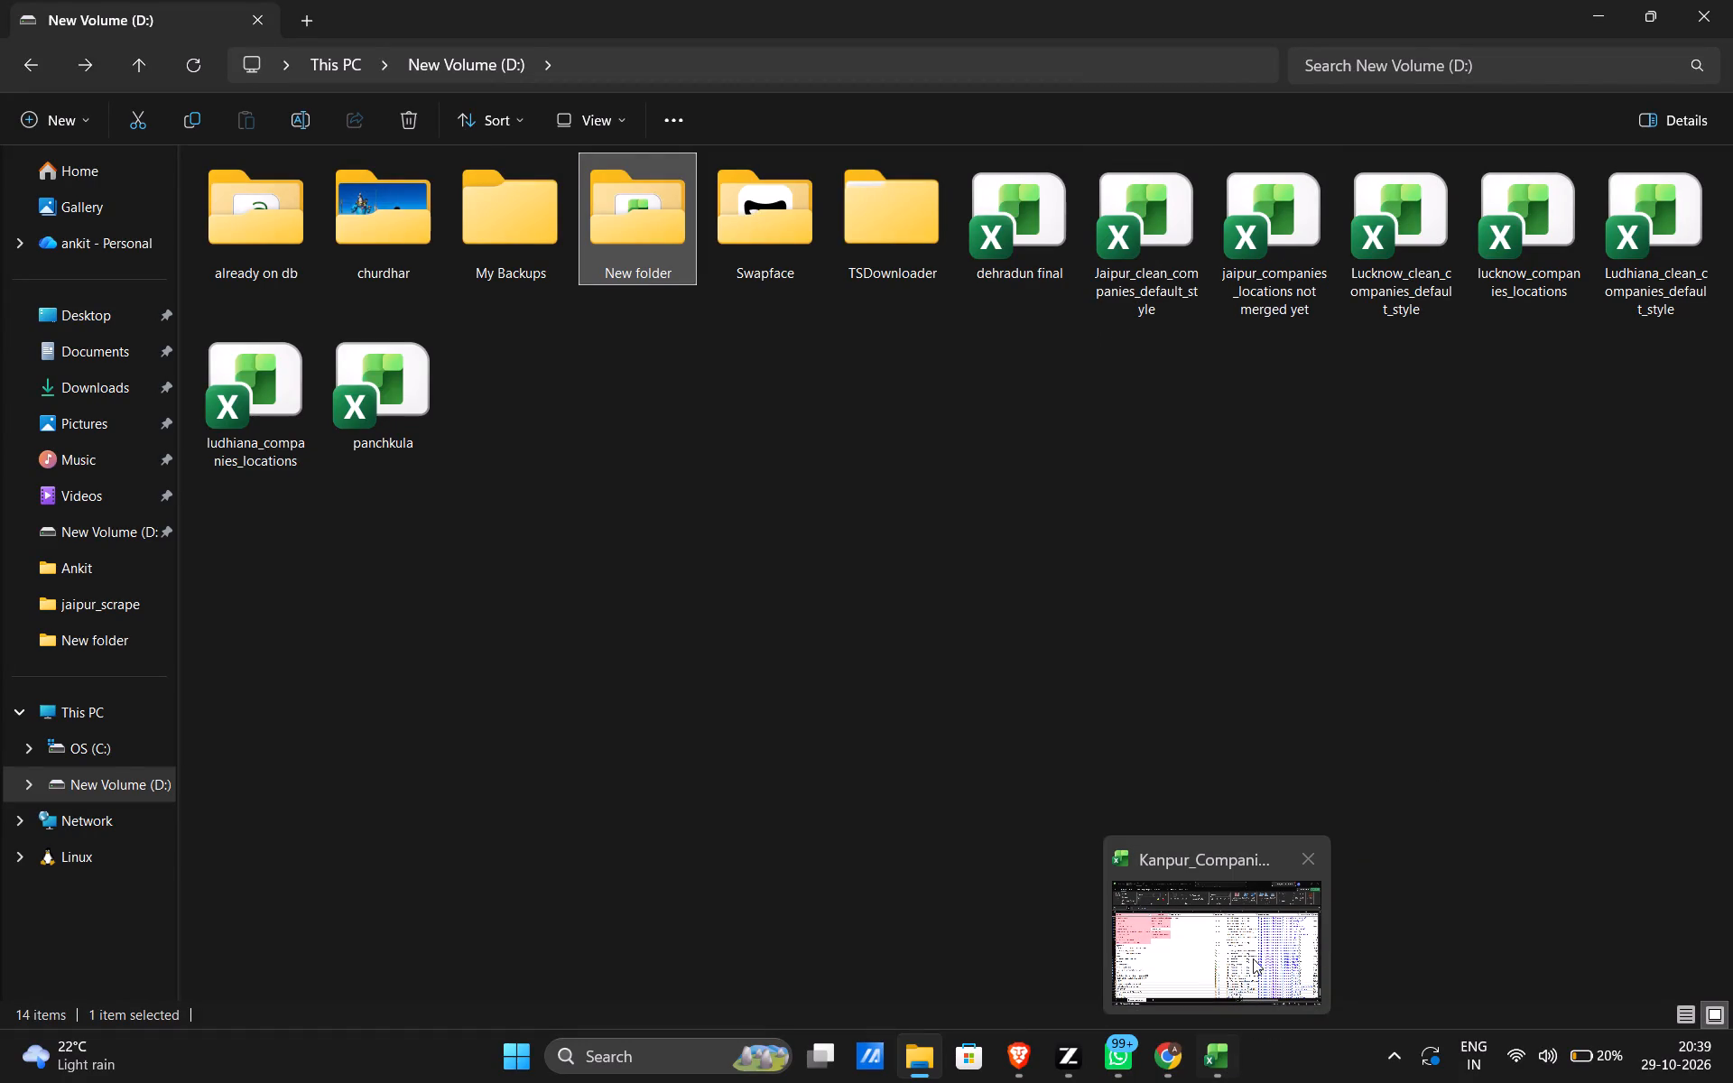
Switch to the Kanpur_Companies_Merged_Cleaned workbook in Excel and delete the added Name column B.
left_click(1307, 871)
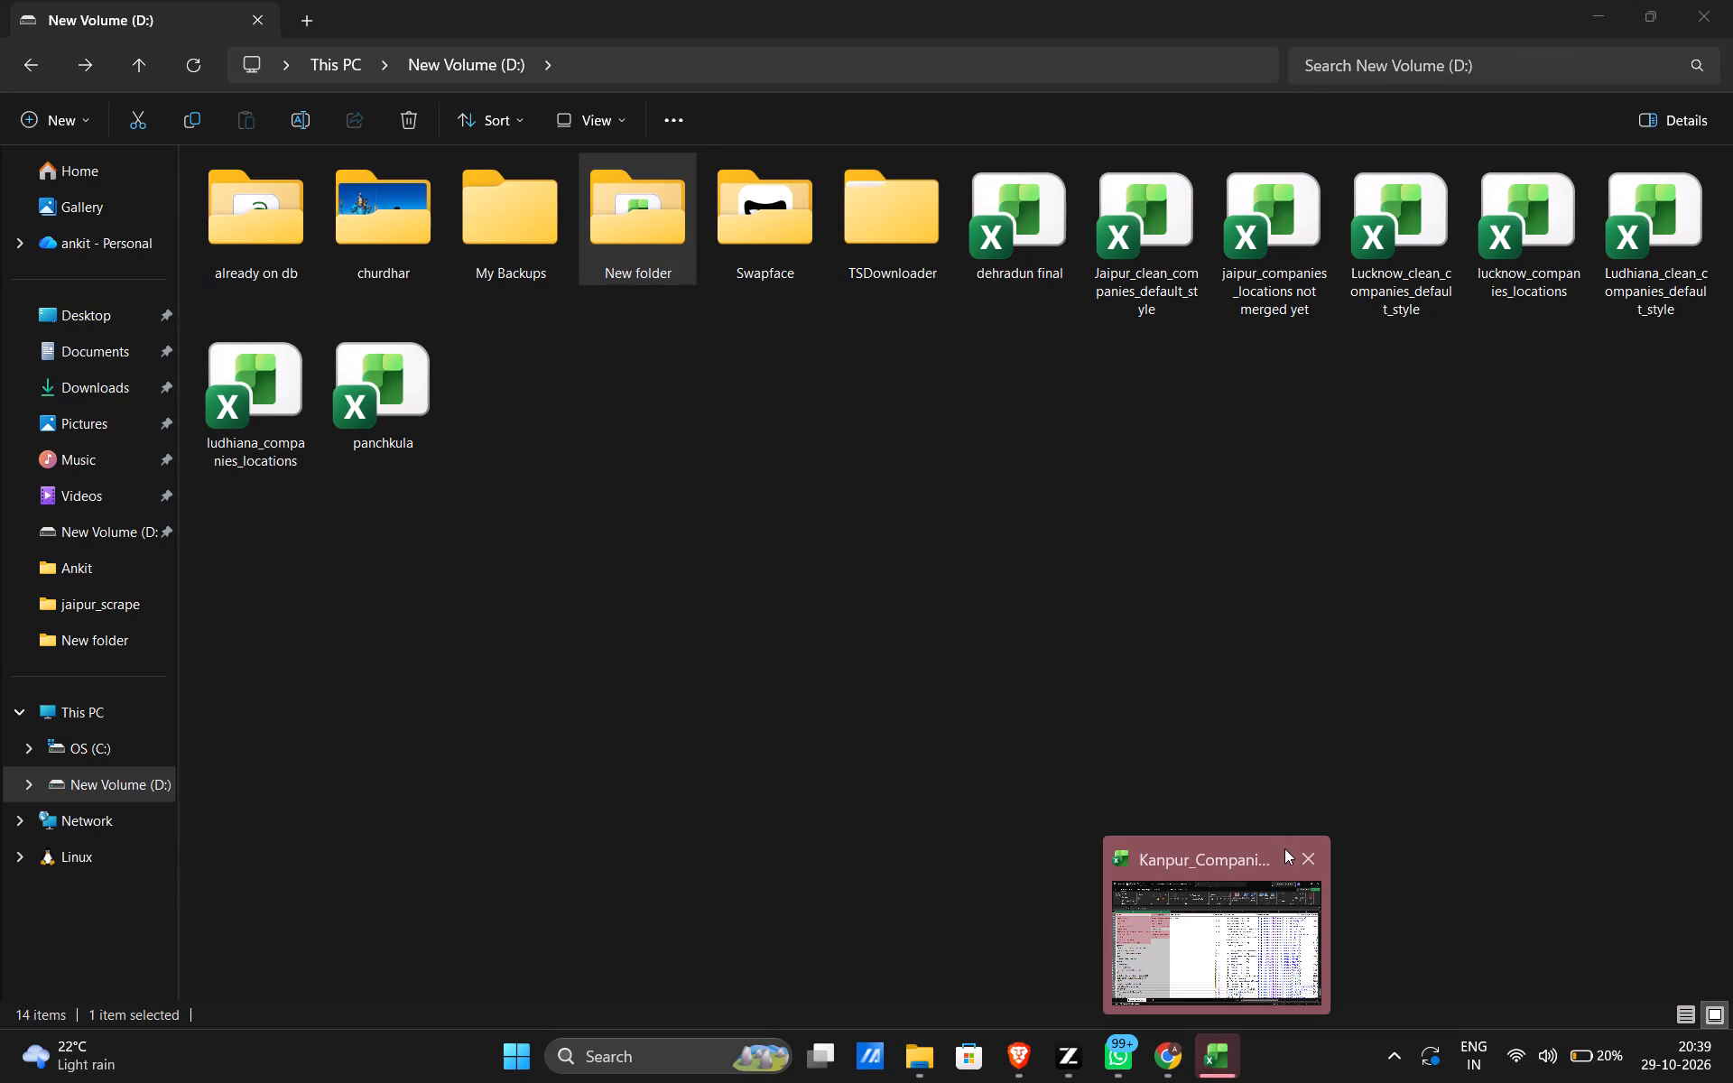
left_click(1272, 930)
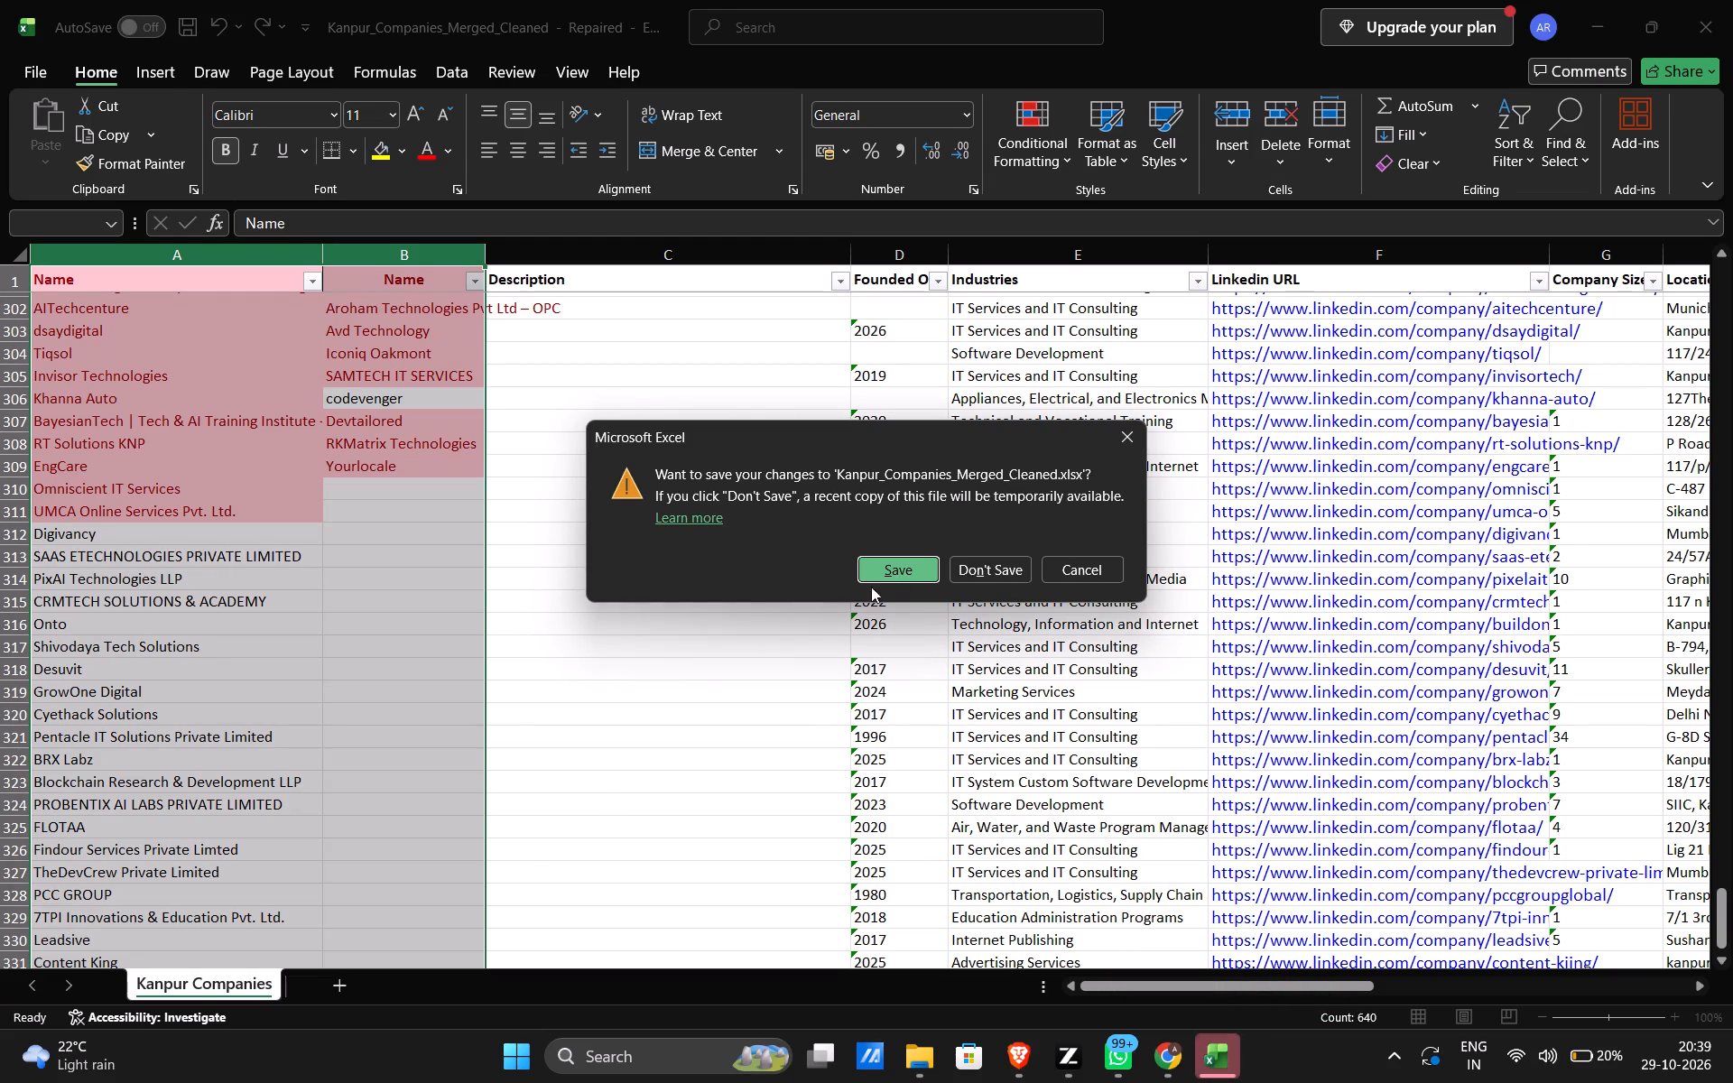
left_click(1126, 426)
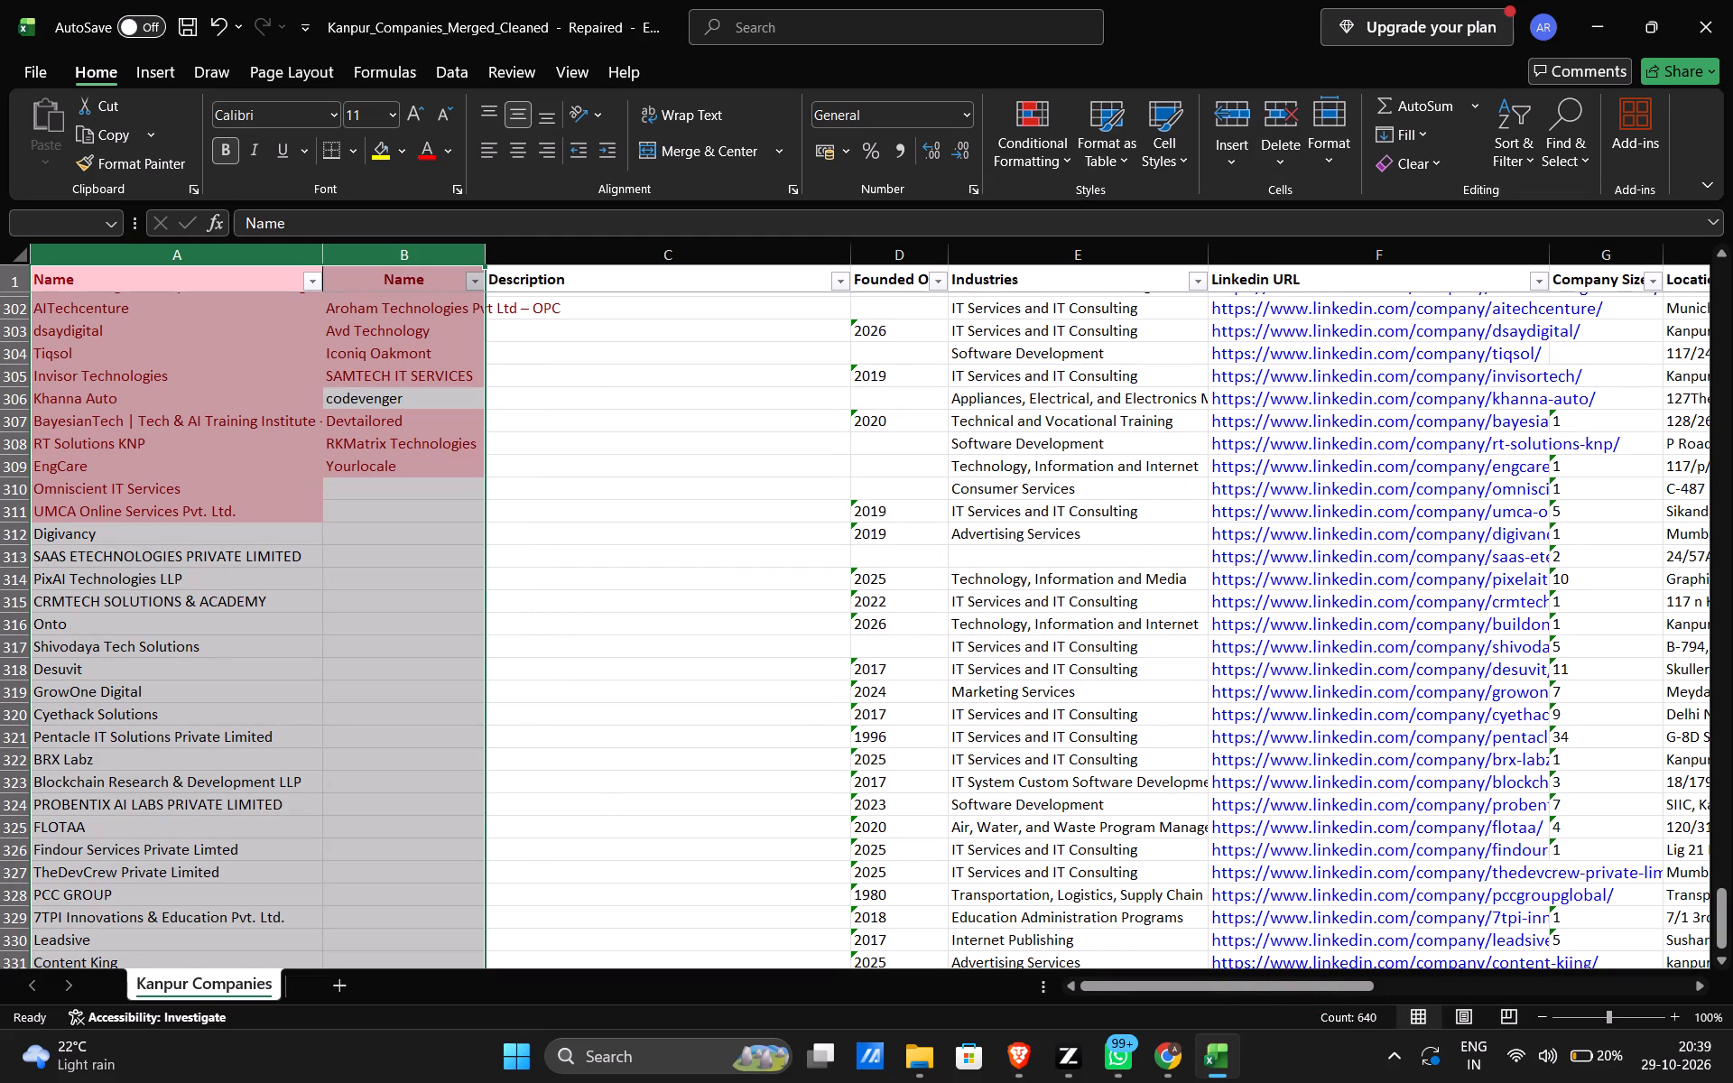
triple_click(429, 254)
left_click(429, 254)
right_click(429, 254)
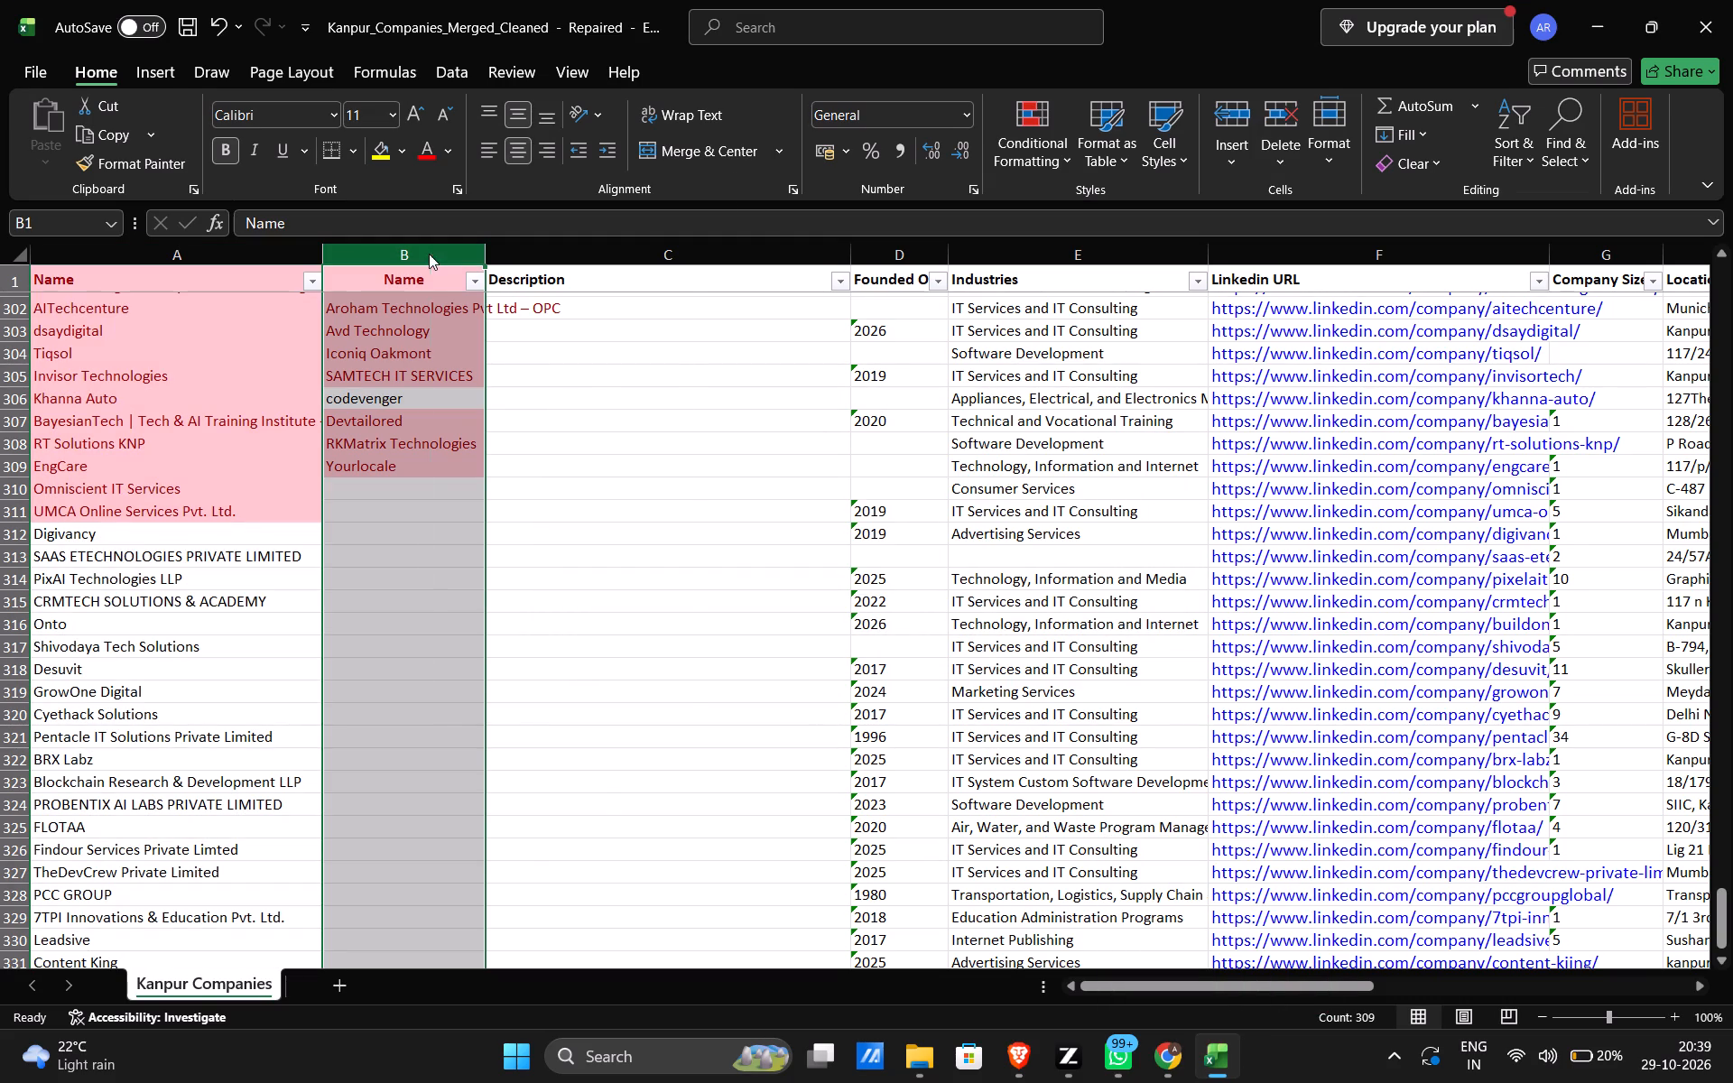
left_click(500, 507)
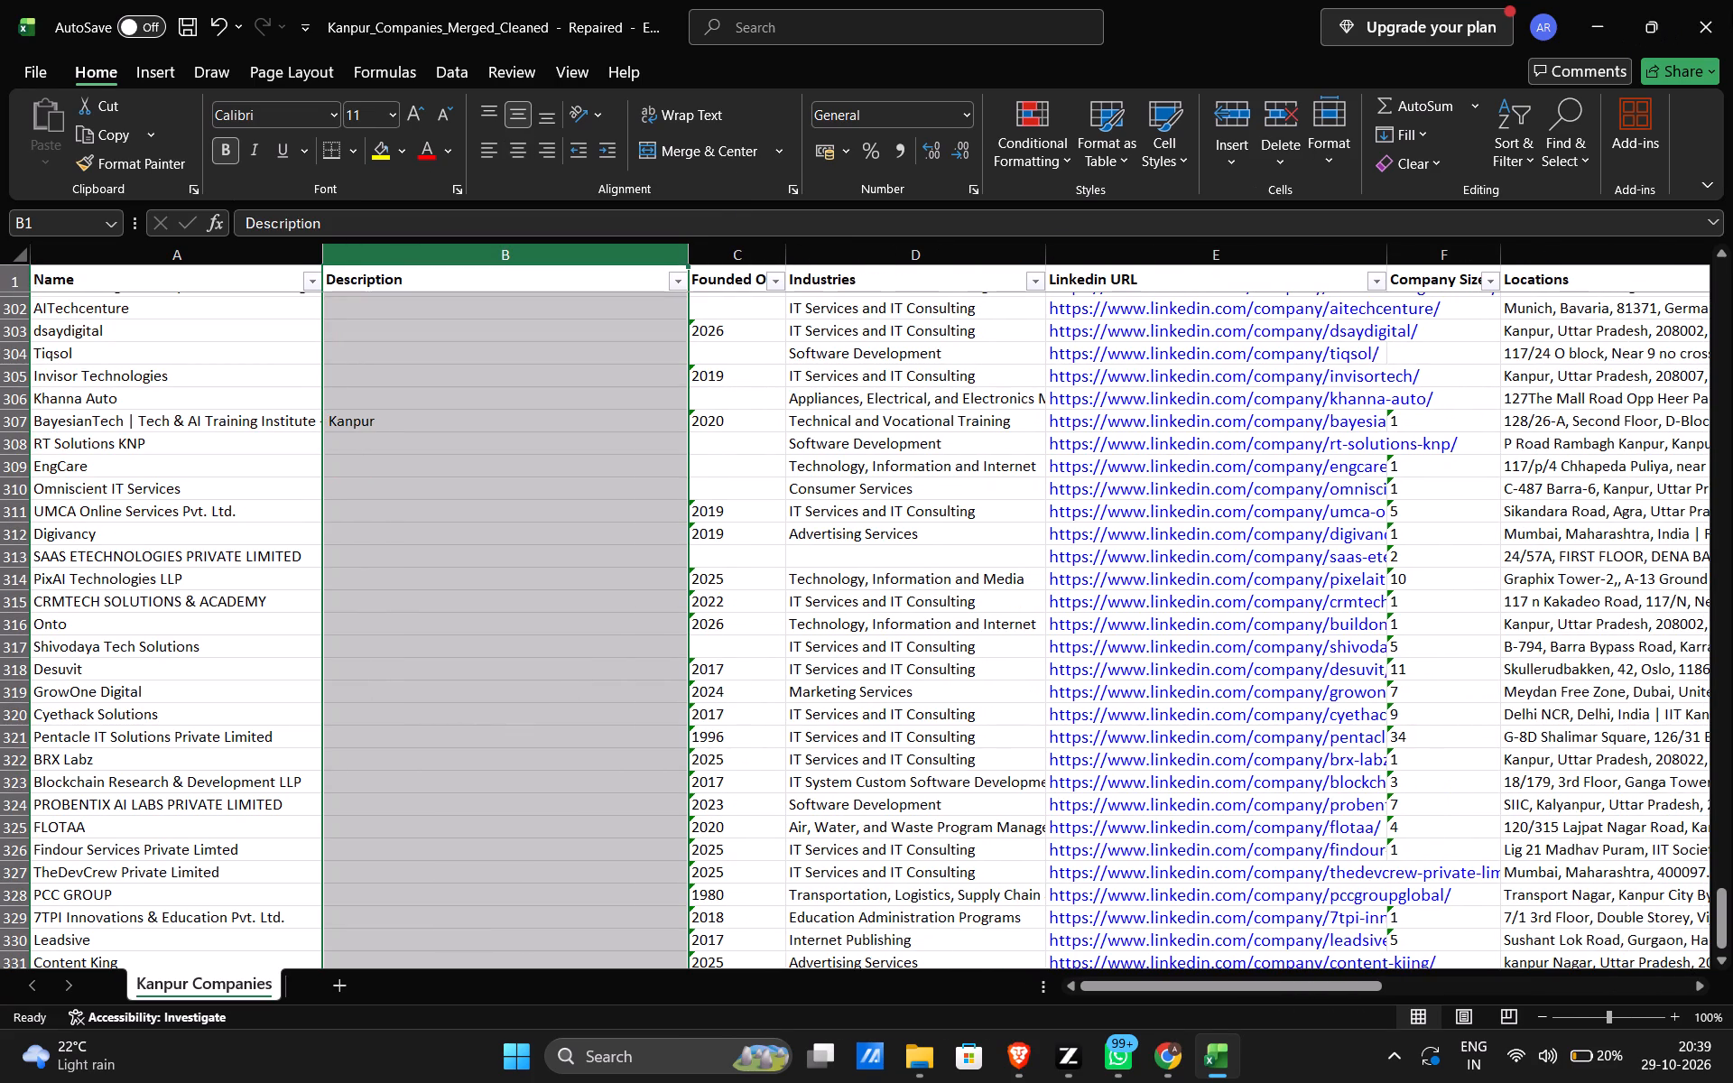
Close Kanpur_Companies_Merged_Cleaned and discard its unsaved changes.
left_click(1732, 13)
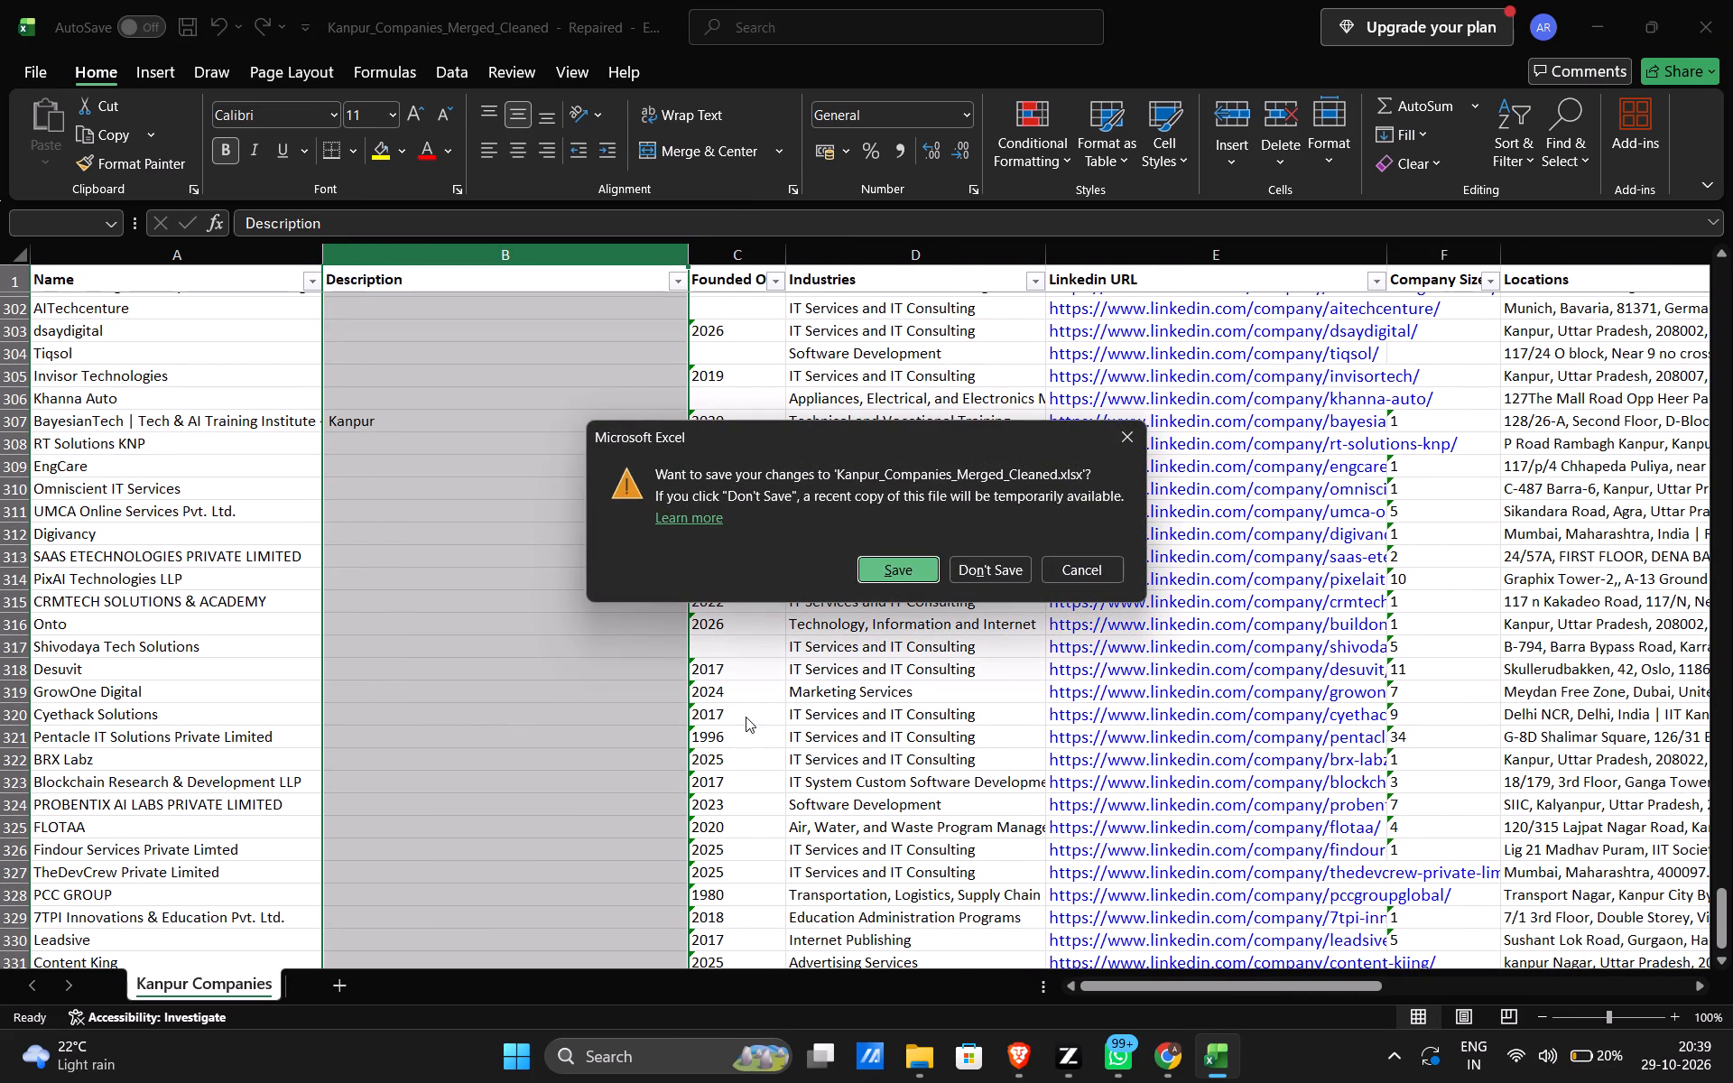
left_click(928, 573)
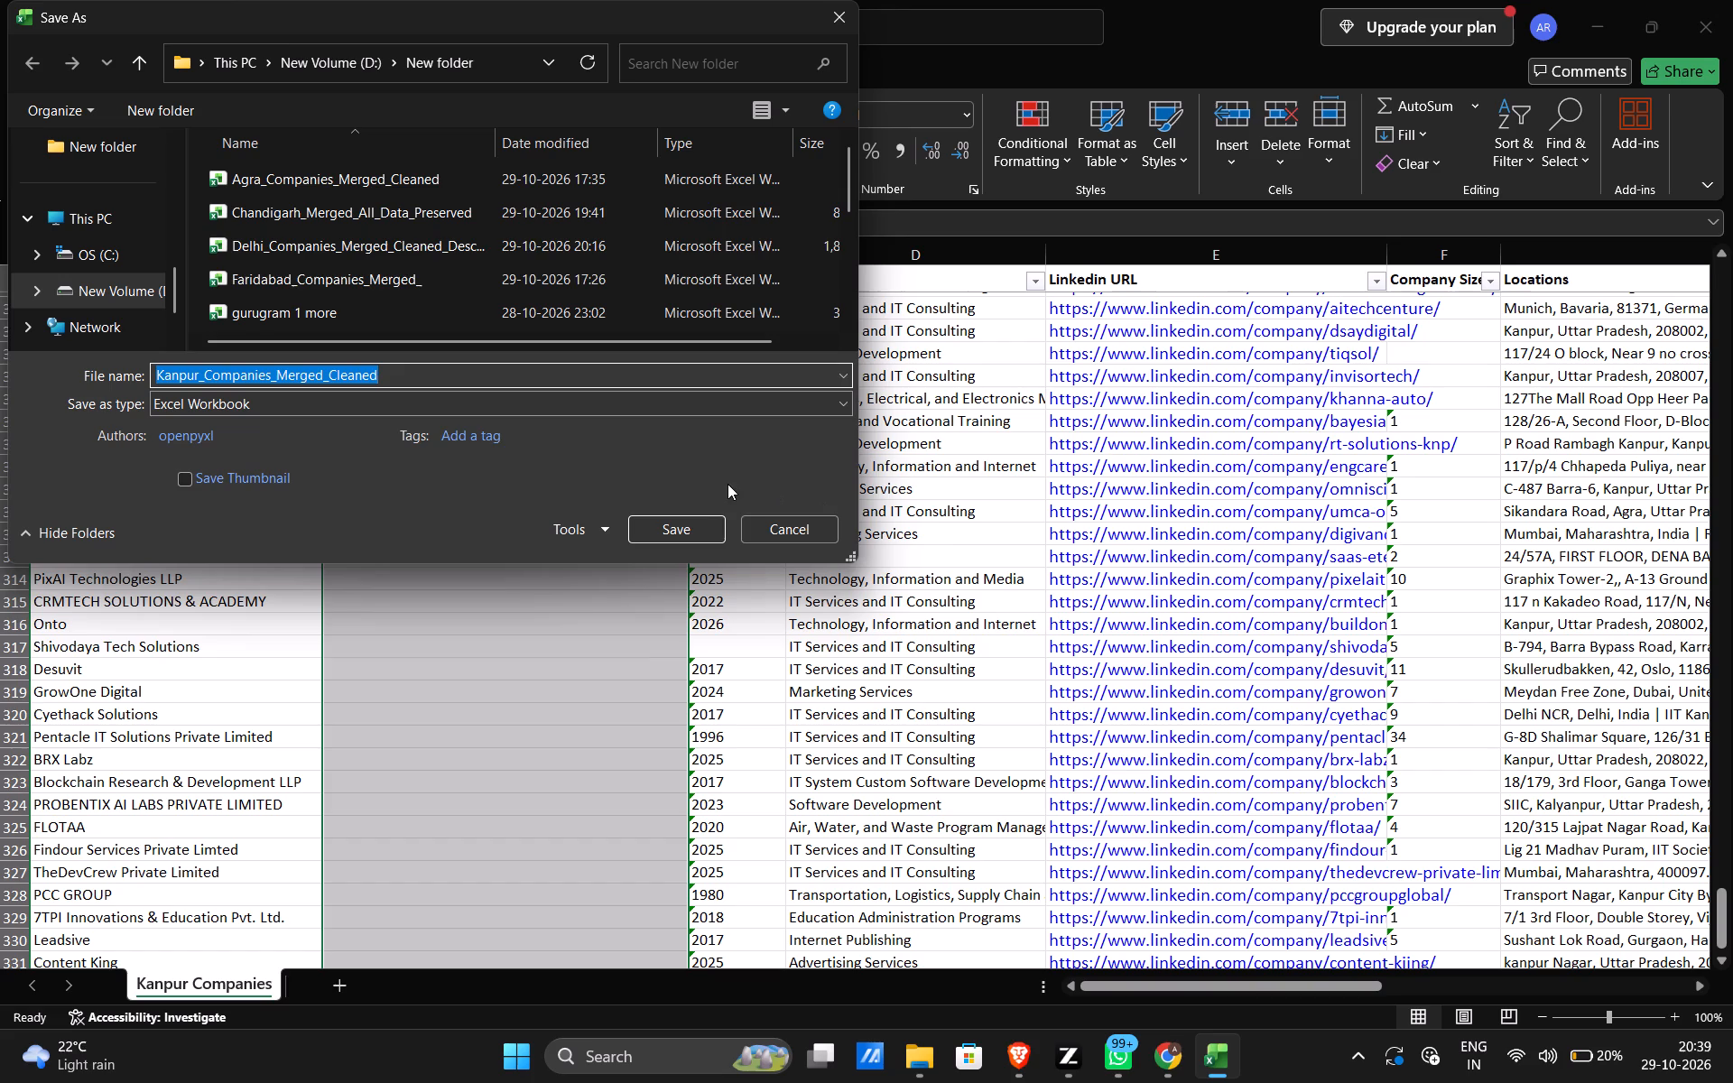
left_click(831, 14)
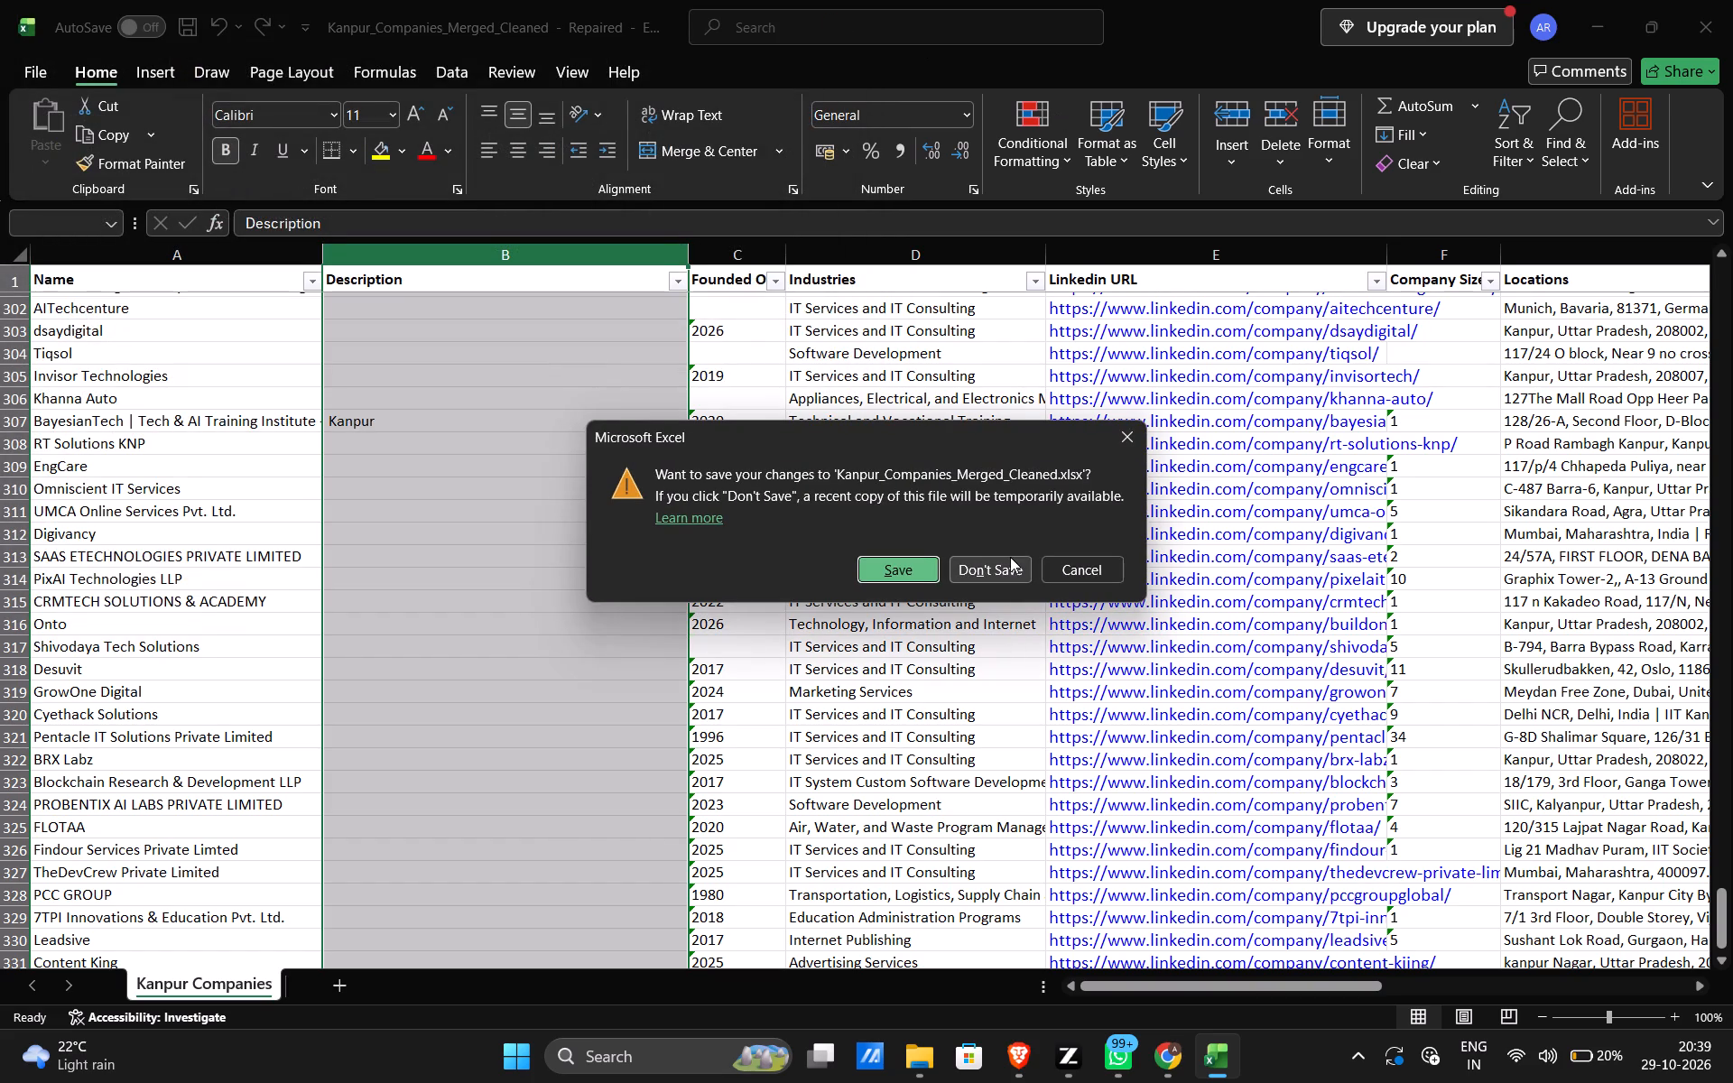
left_click(998, 574)
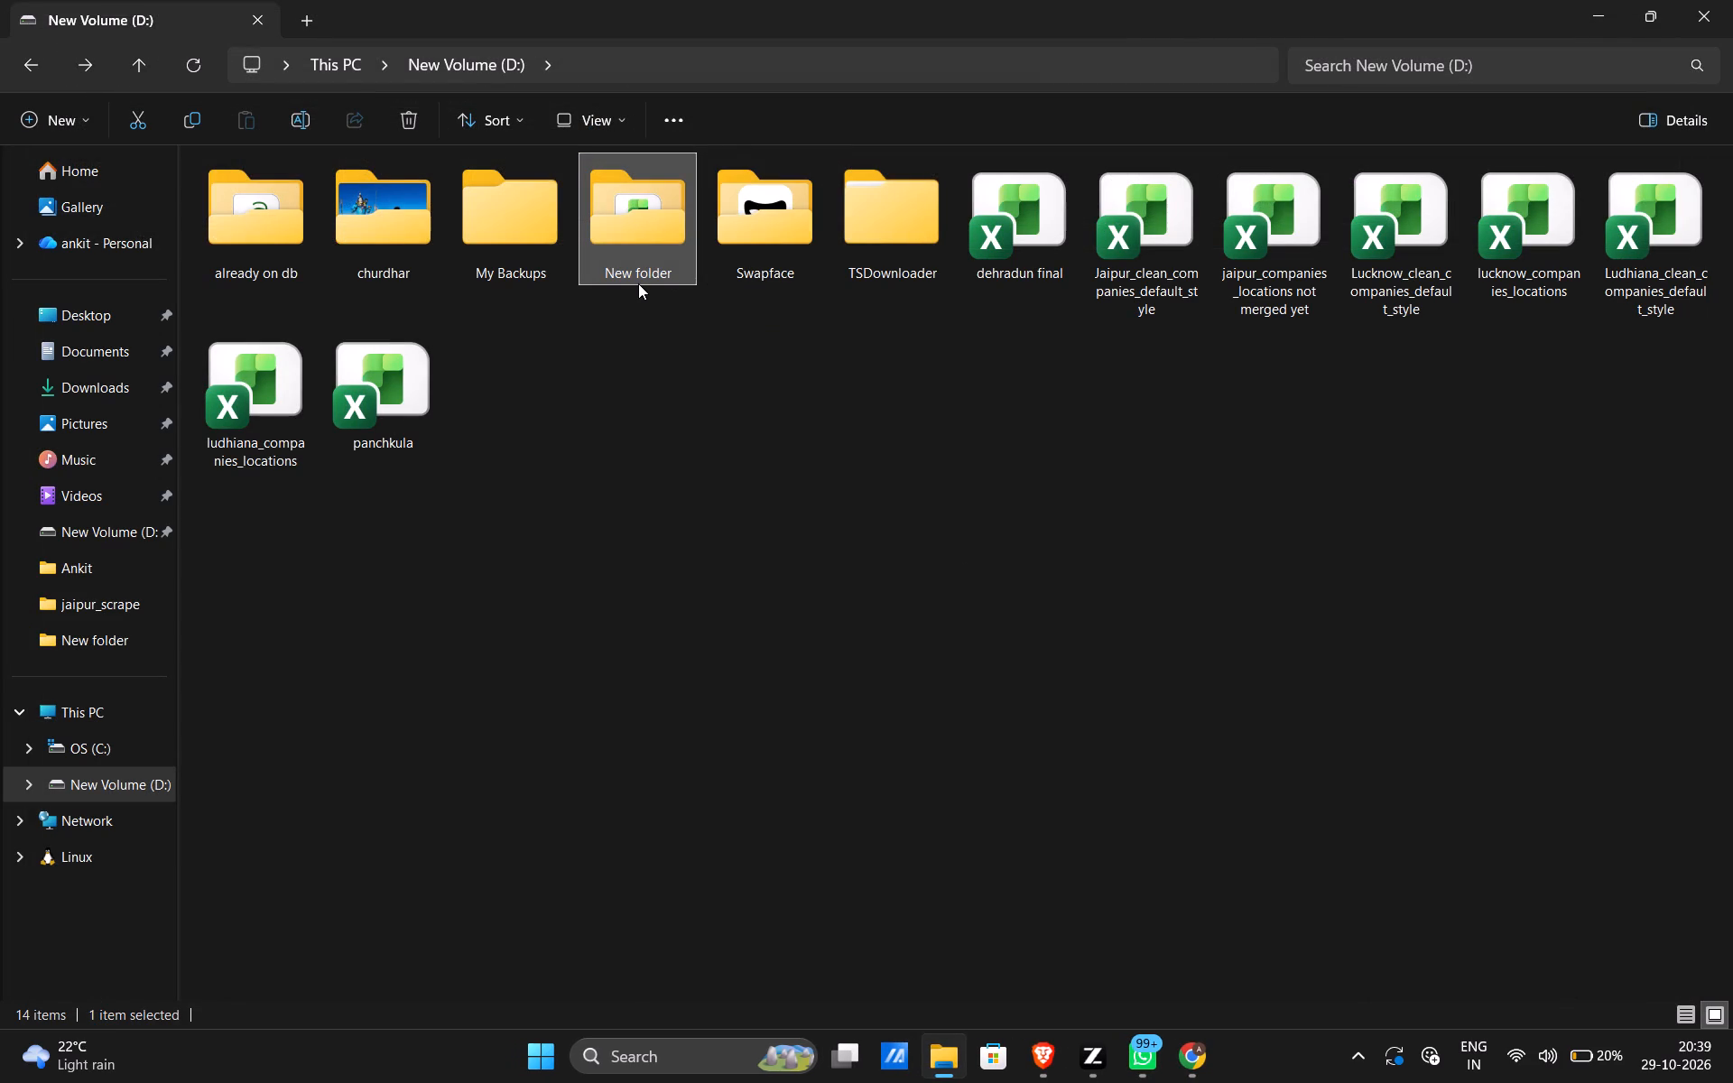
Reopen Kanpur_Companies_Merged_Cleaned from New folder with content recovery, check its original columns, and close it without saving.
double_click(642, 248)
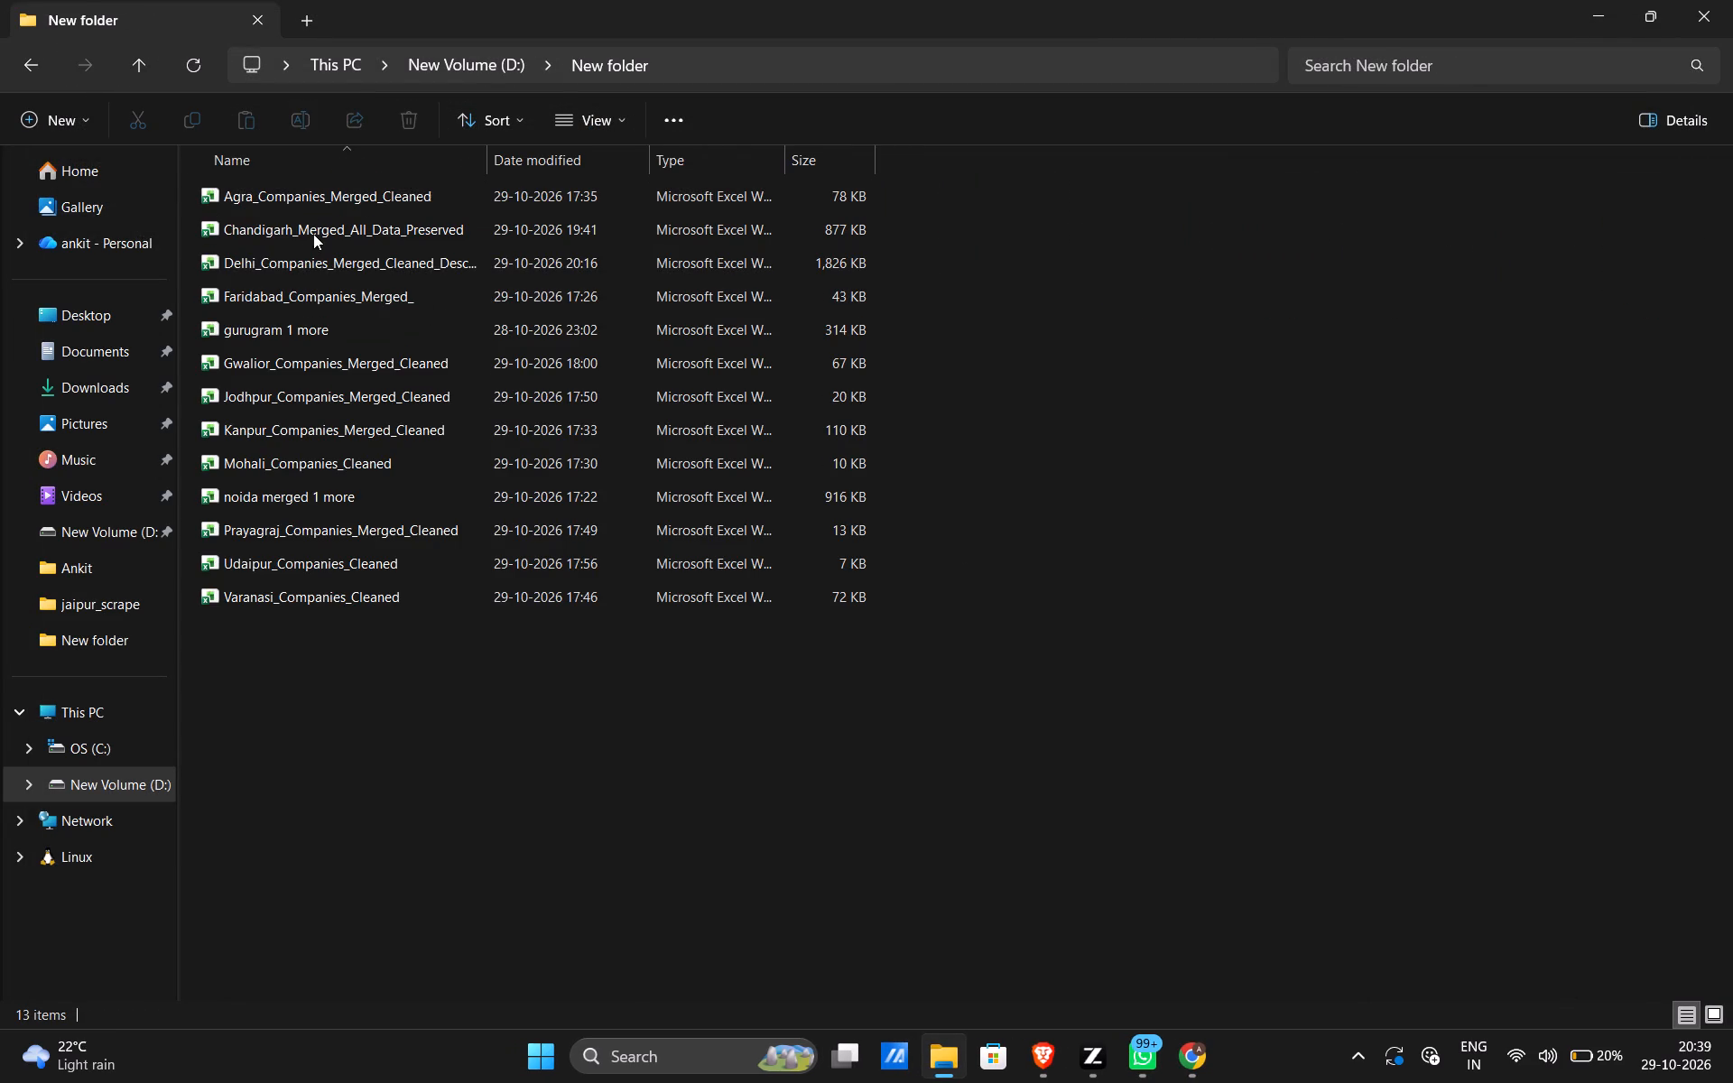
double_click(339, 435)
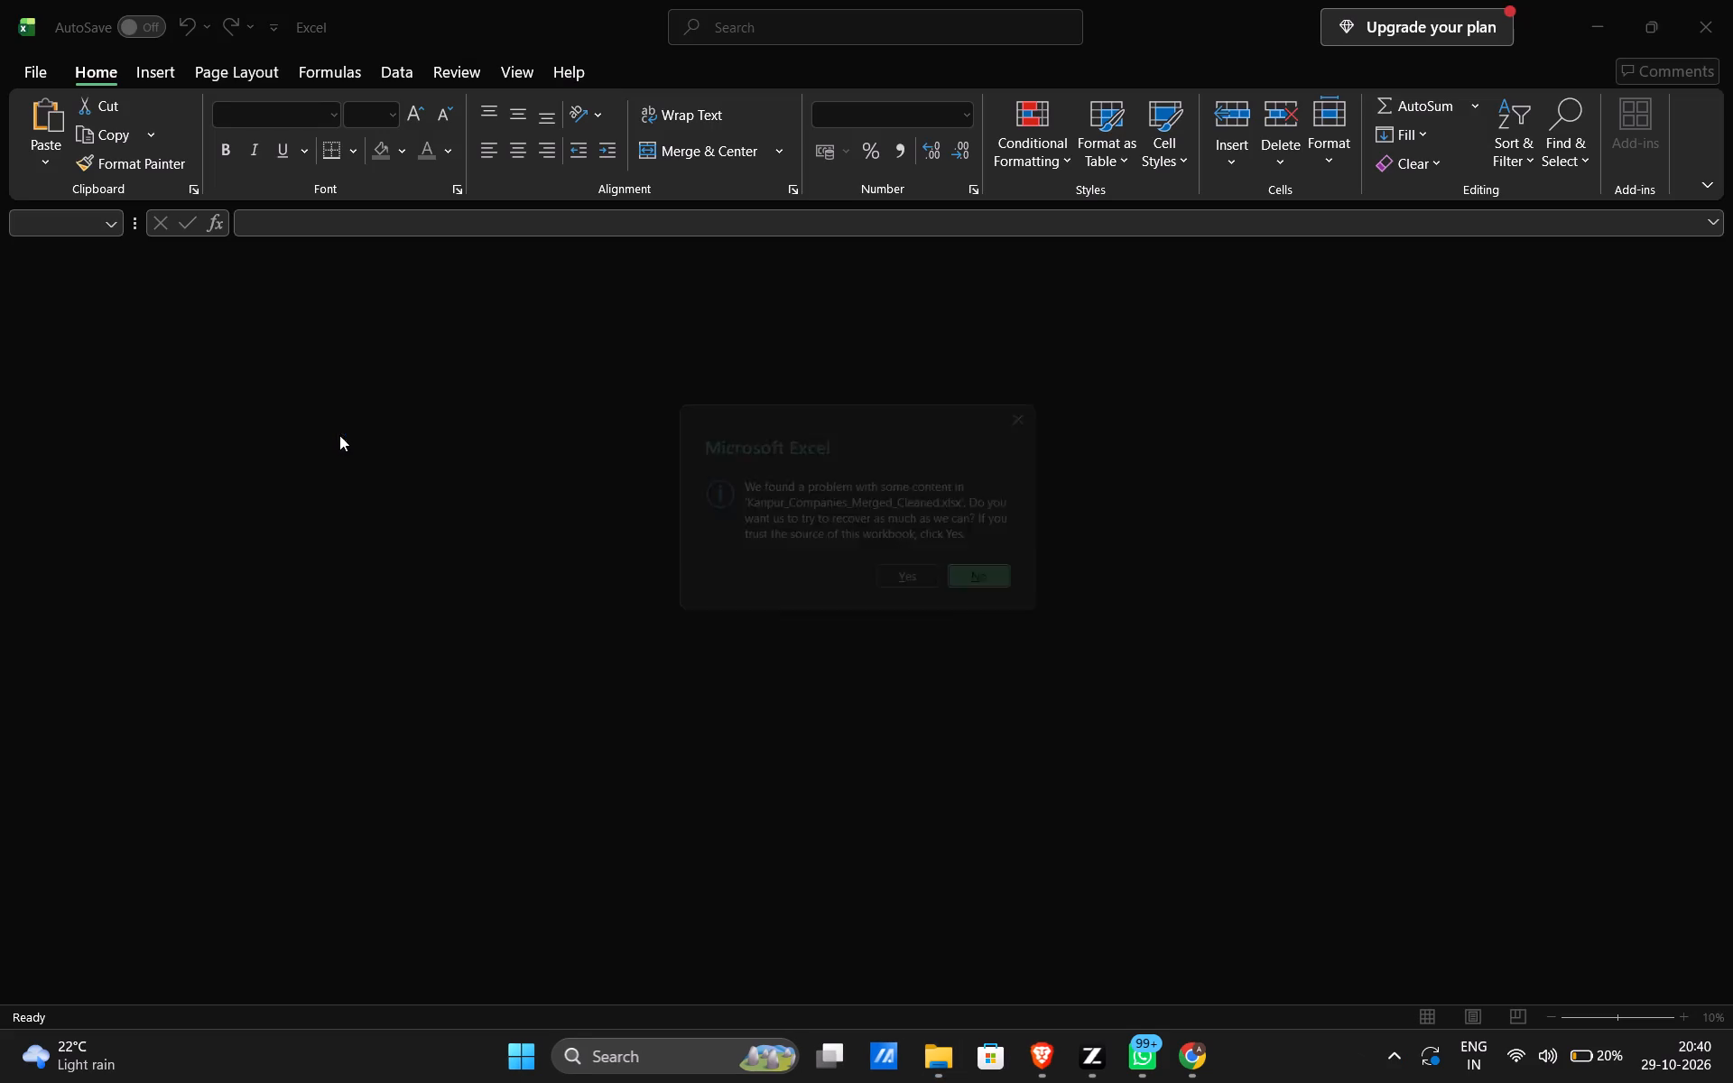
left_click(941, 591)
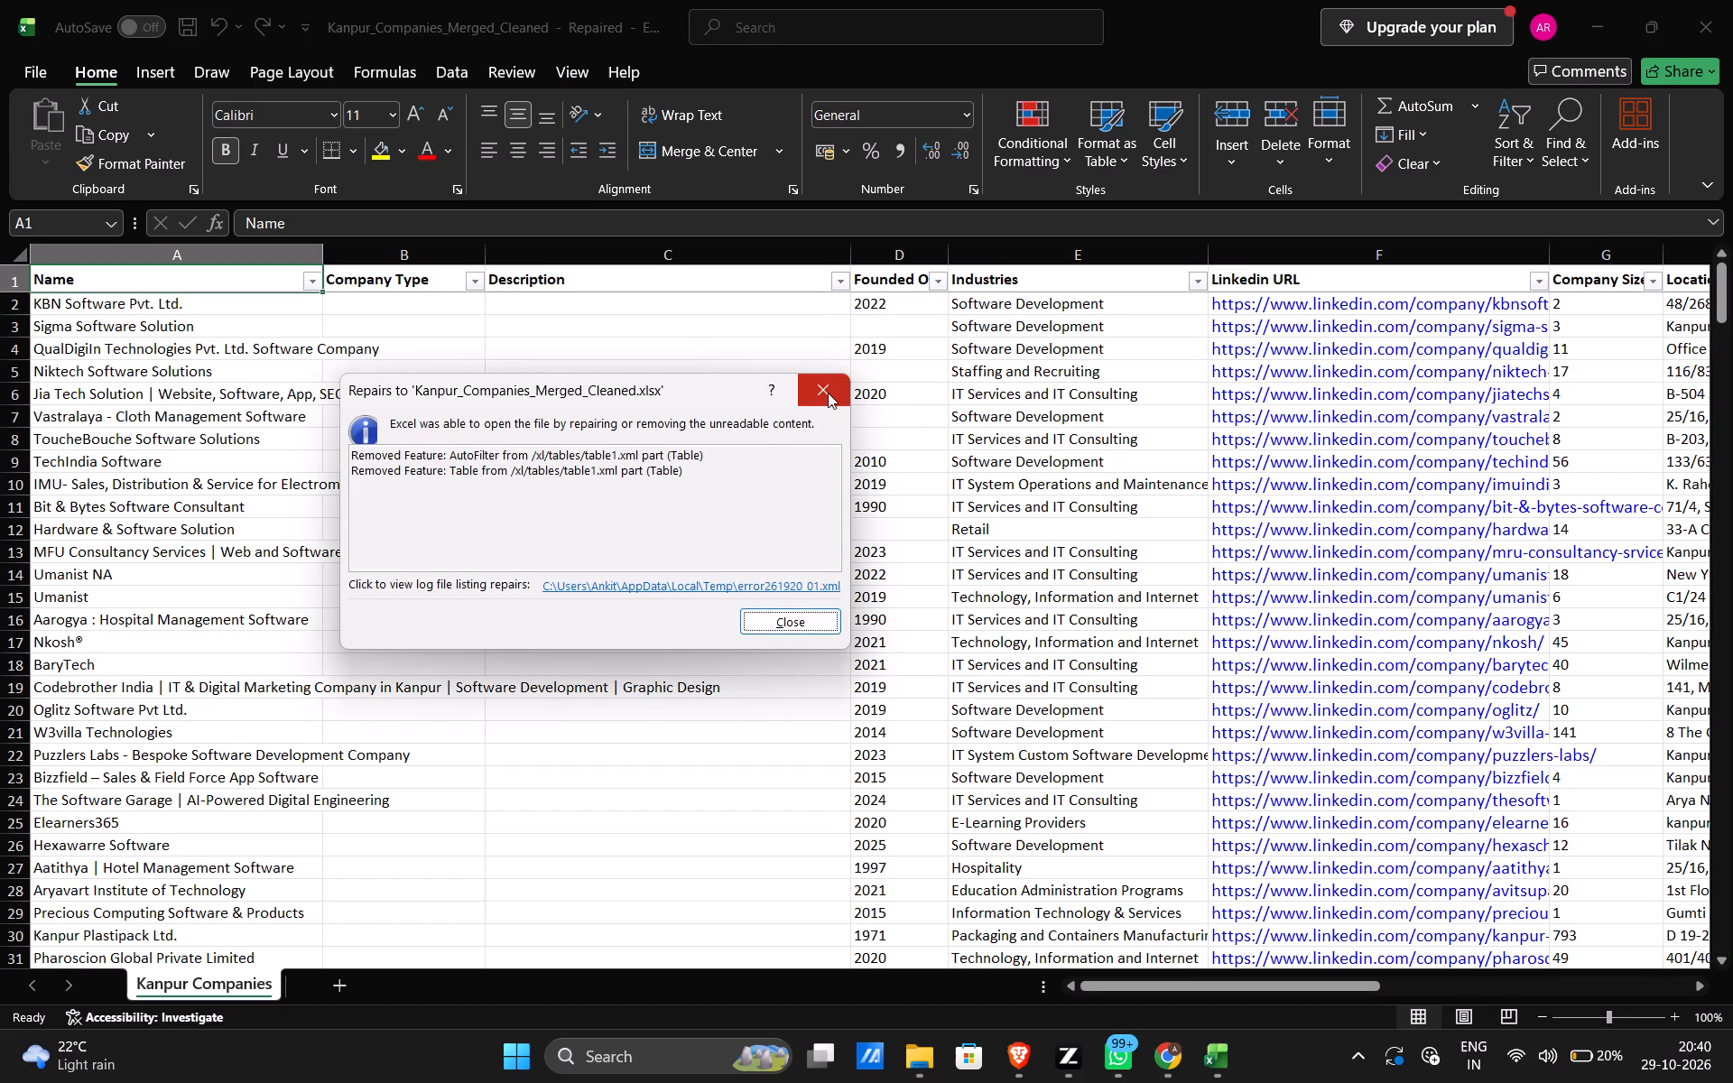
left_click(828, 393)
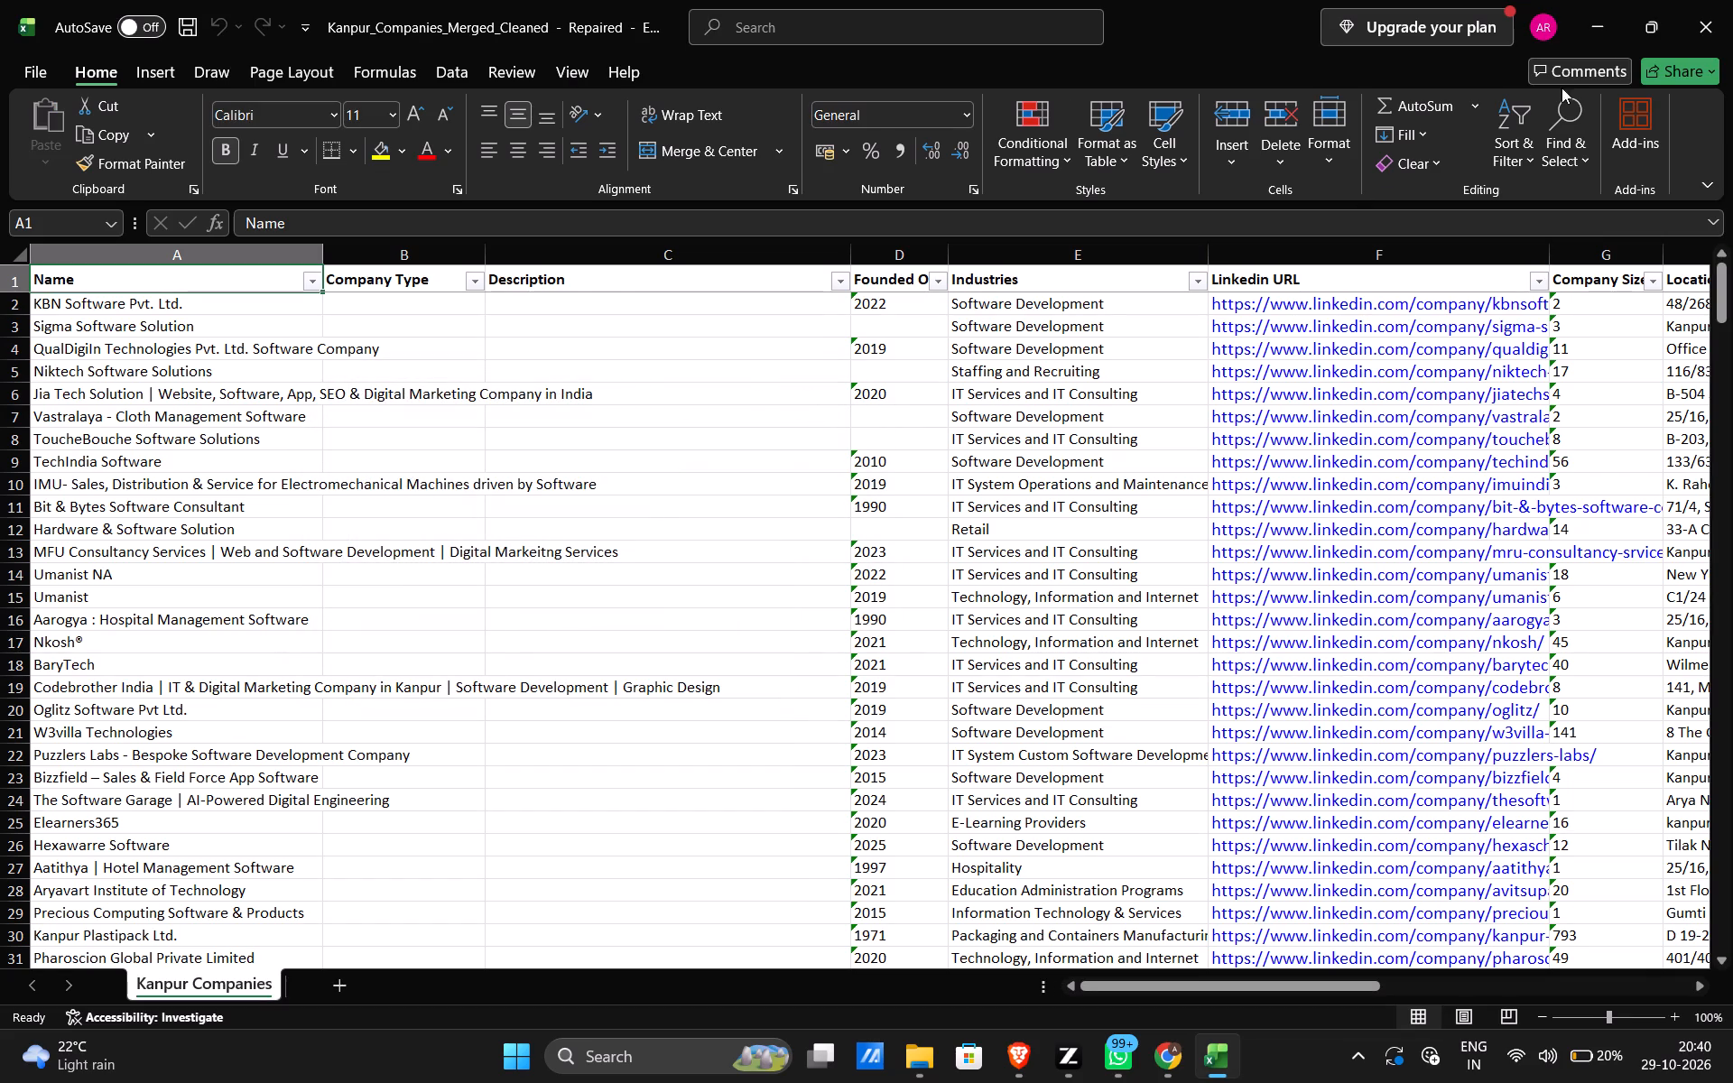
left_click(1691, 23)
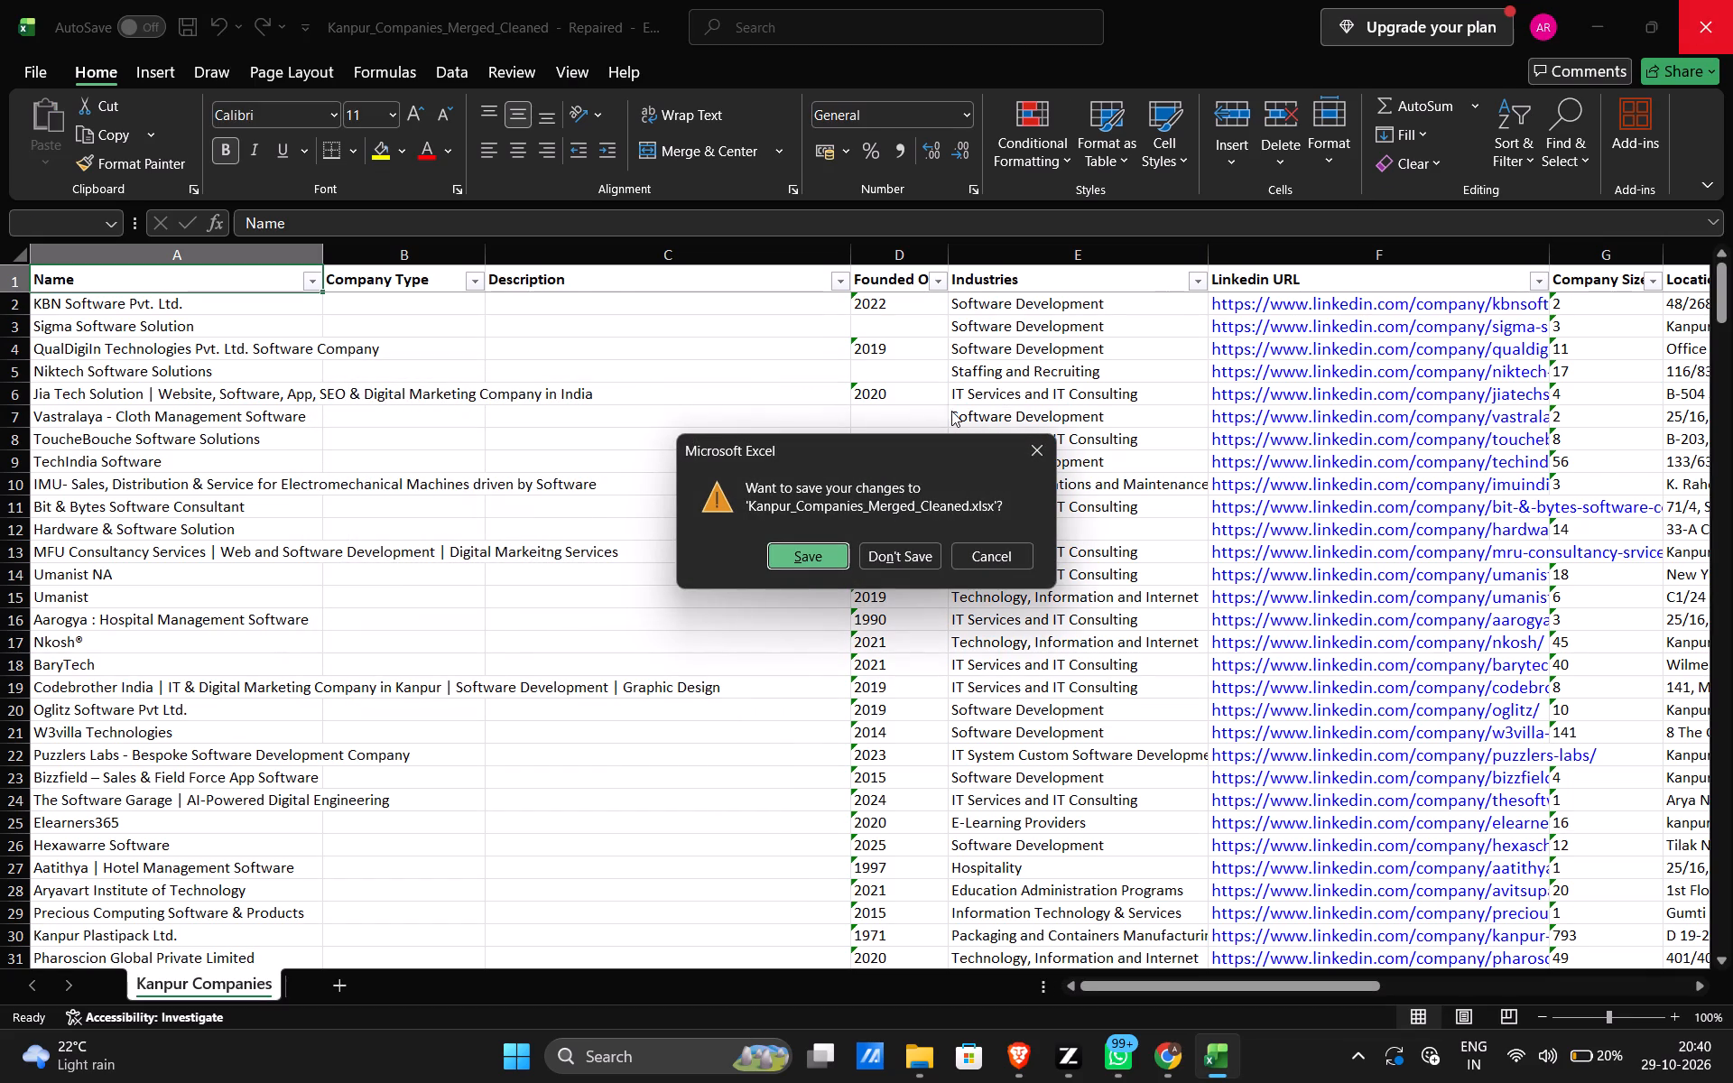
left_click(817, 560)
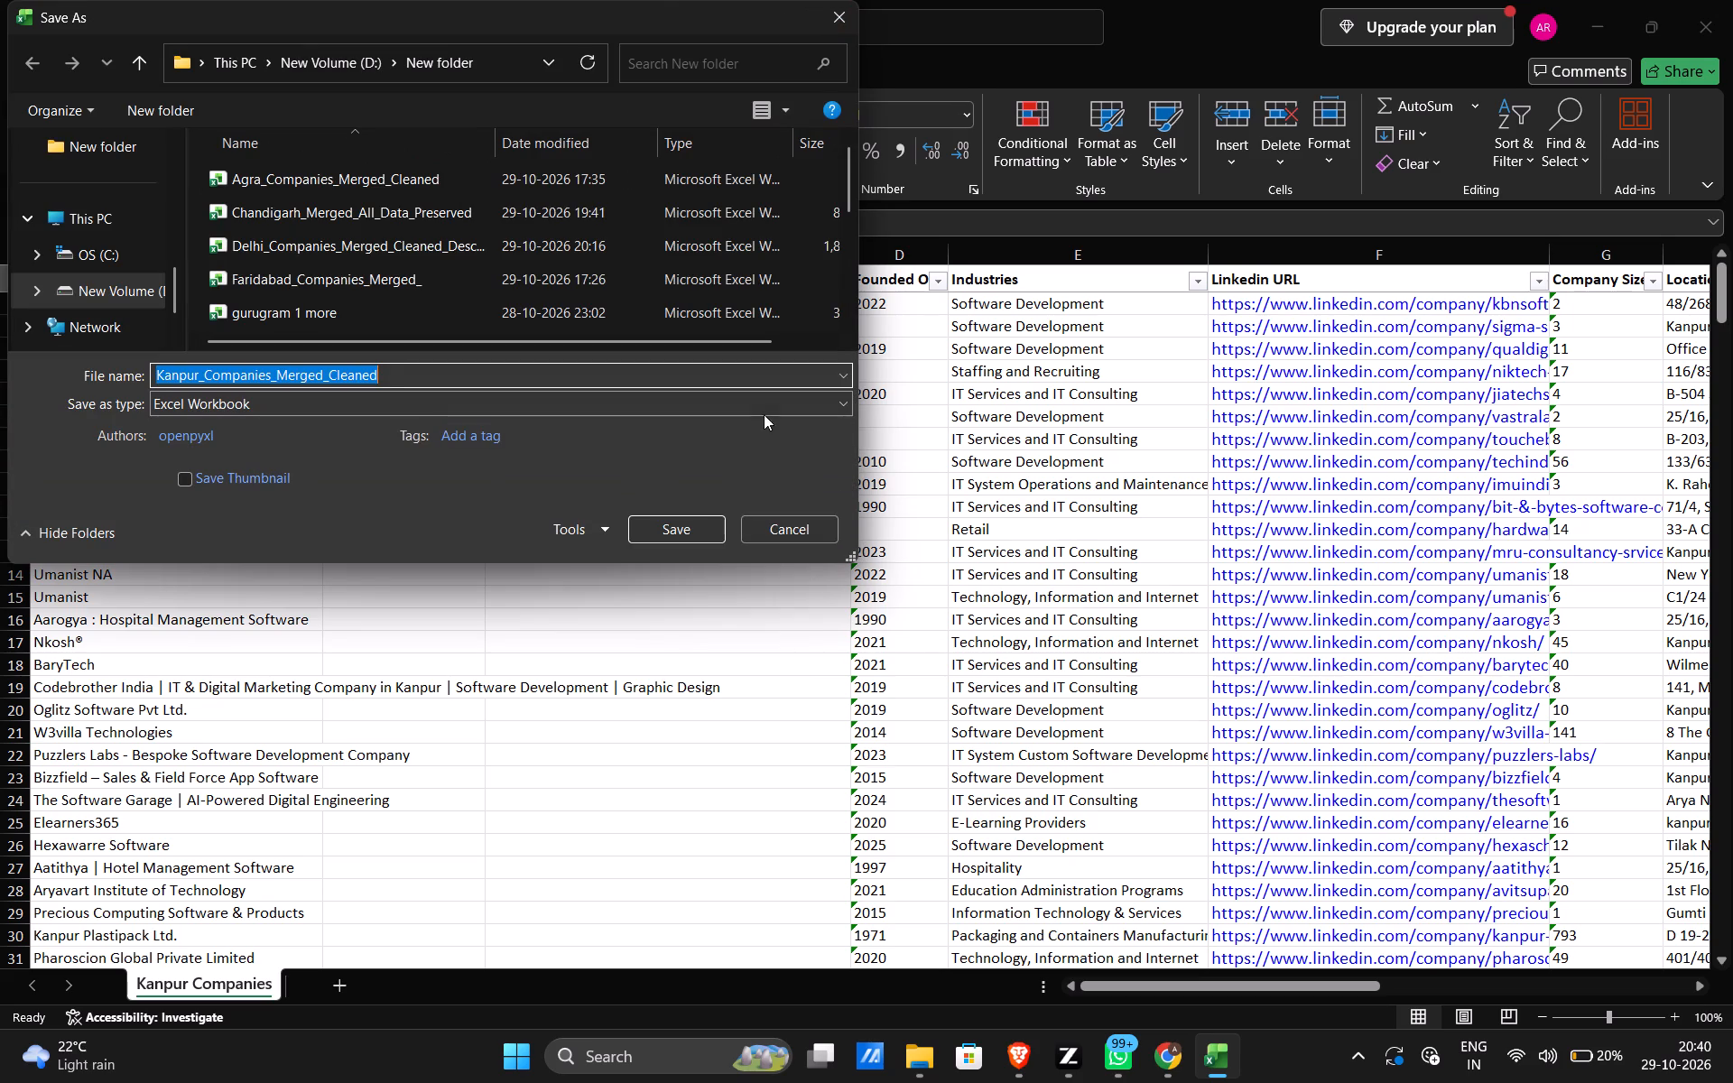
left_click(847, 13)
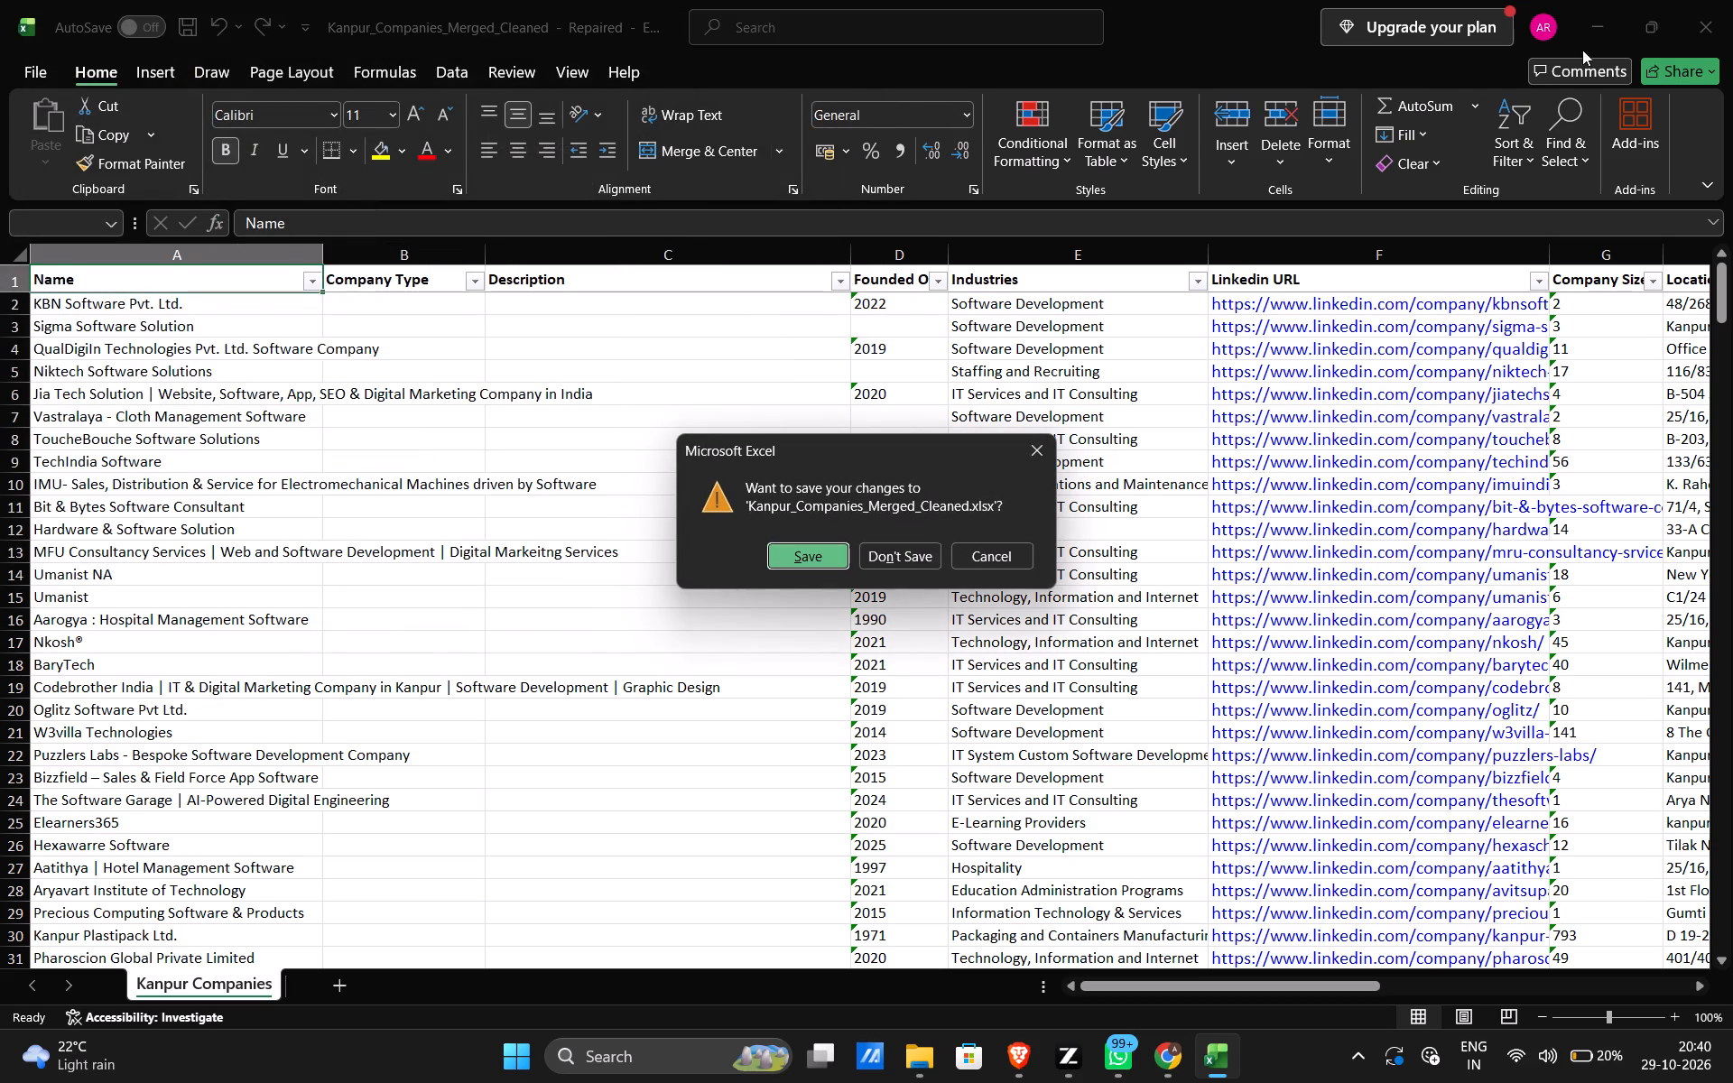
left_click(898, 563)
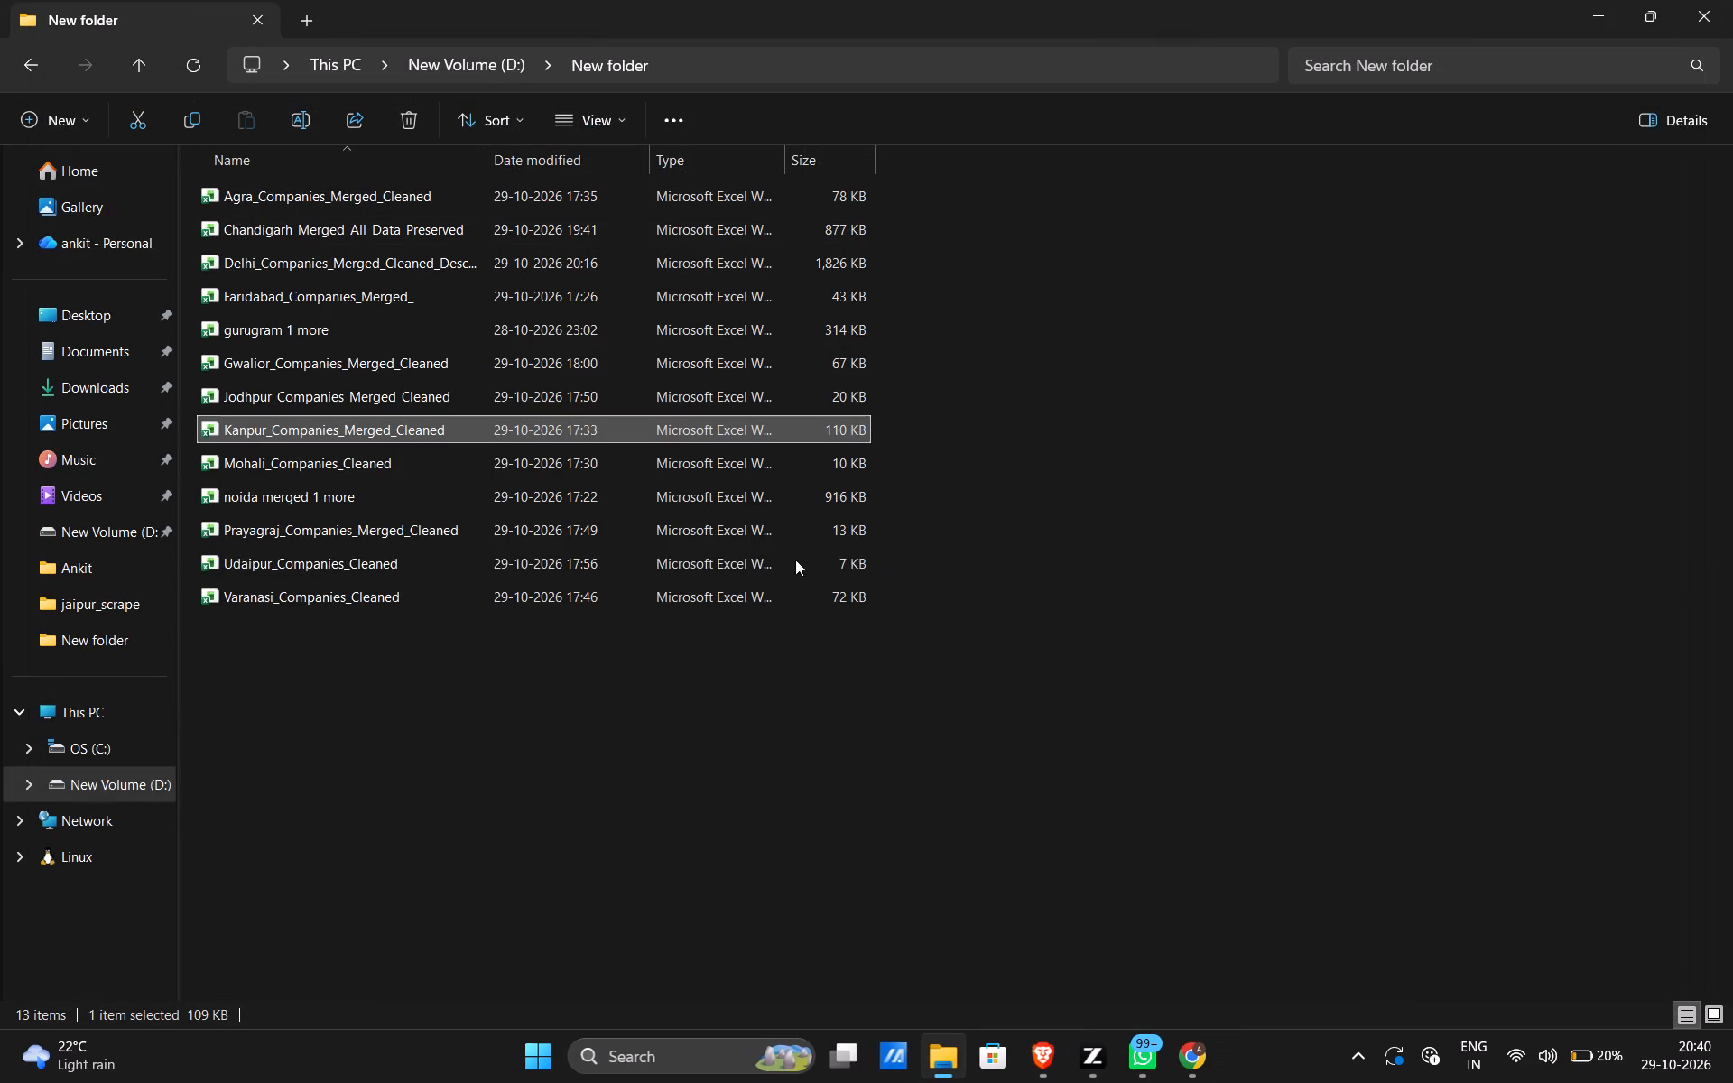
Open Jaipur_clean_companies_default_style from New Volume (D:) and examine its columns from Company Type across to website.
left_click(36, 78)
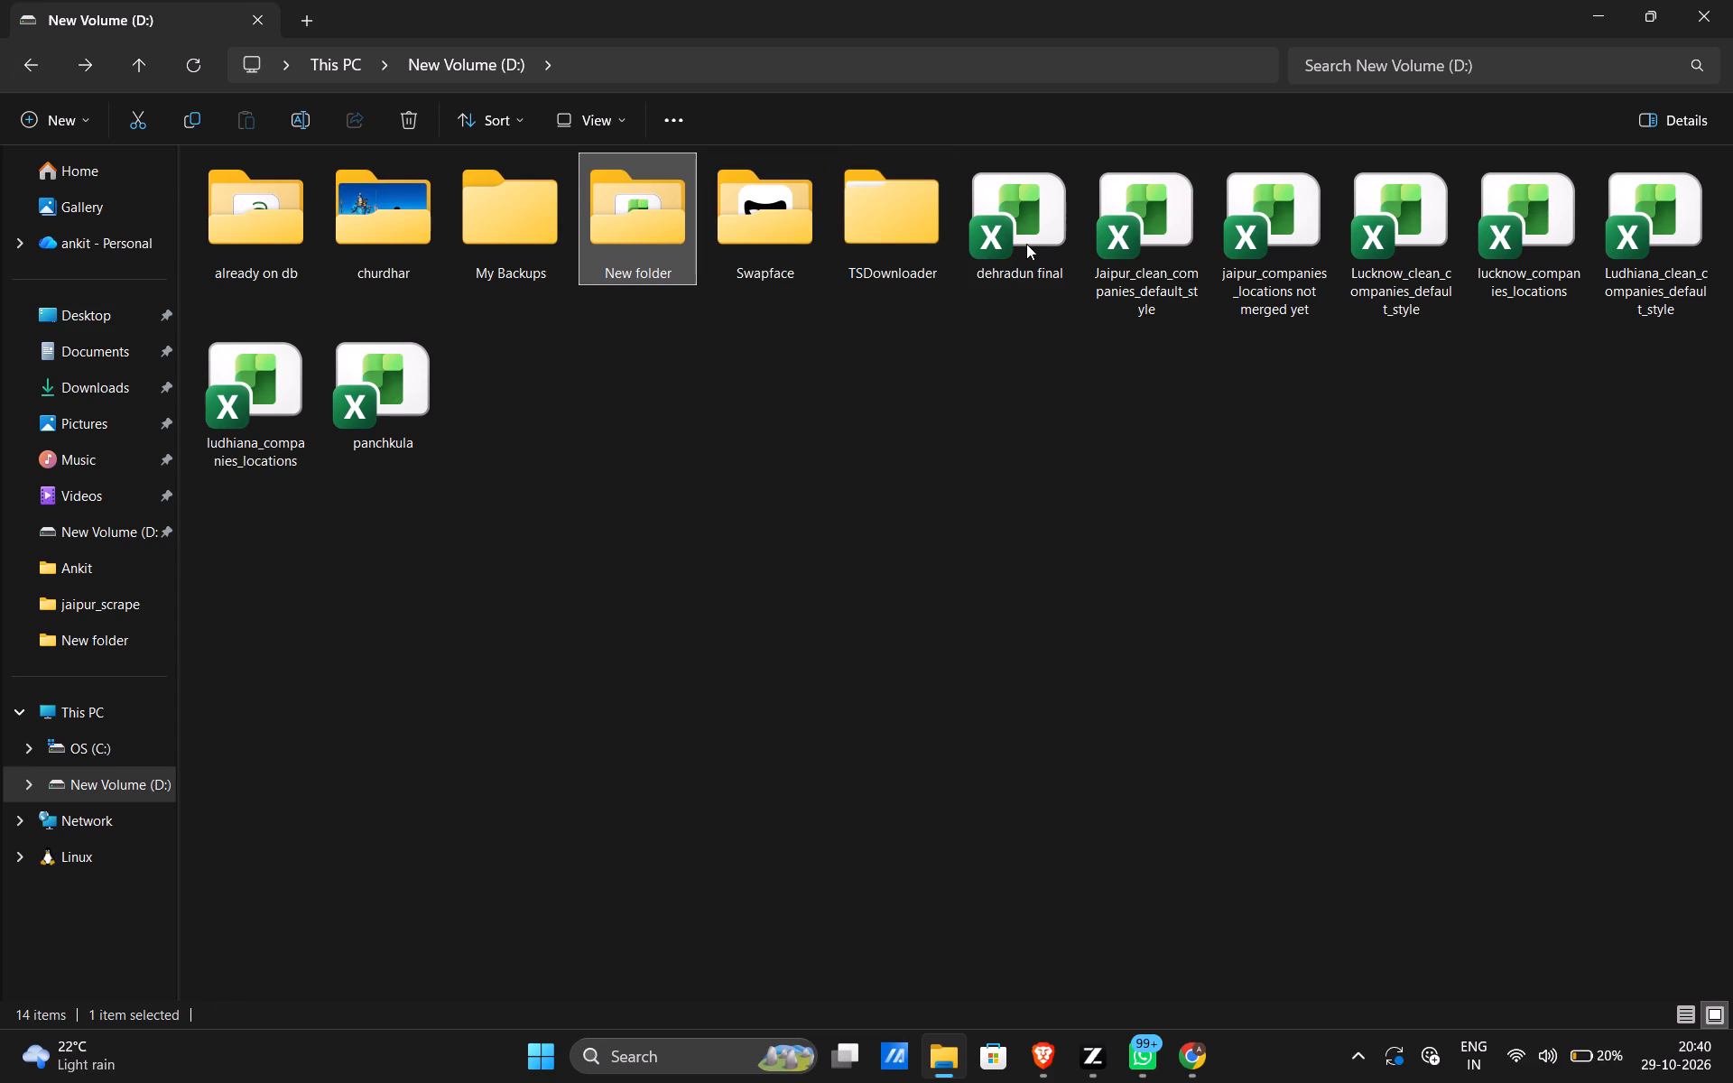
double_click(1144, 272)
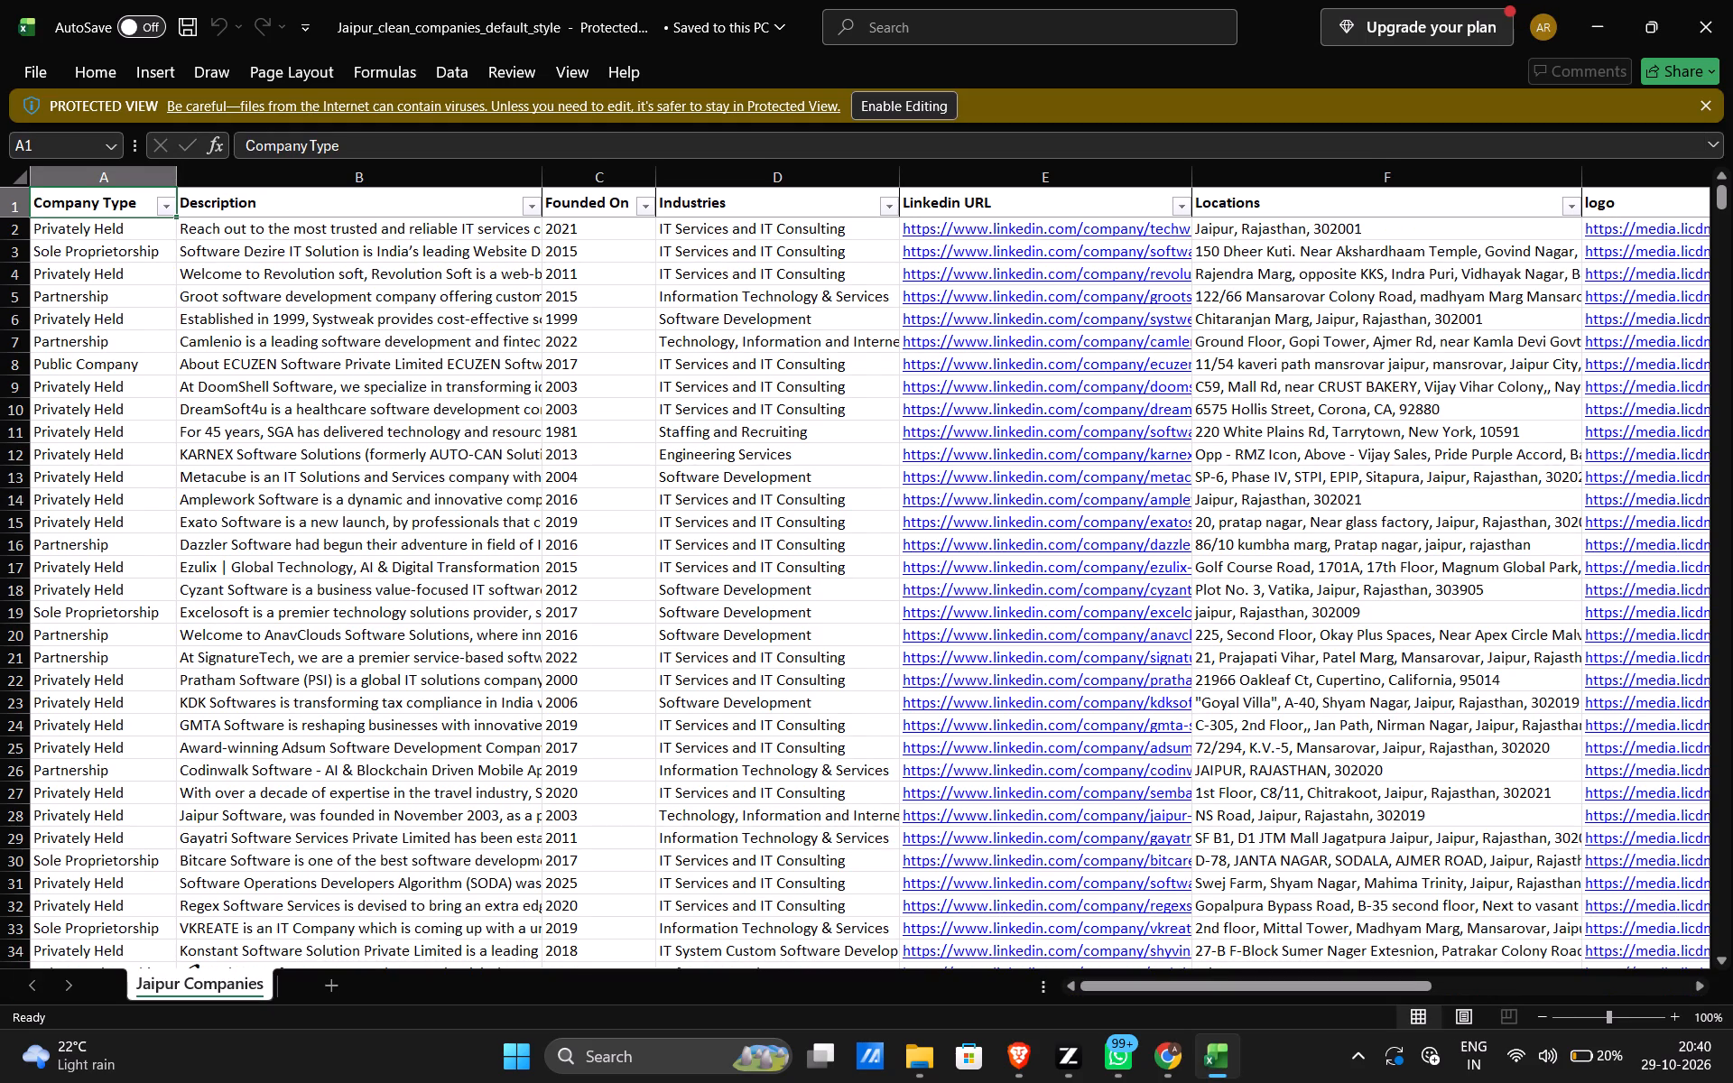
scroll(744, 413, "right", 4)
scroll(1193, 410, "left", 2)
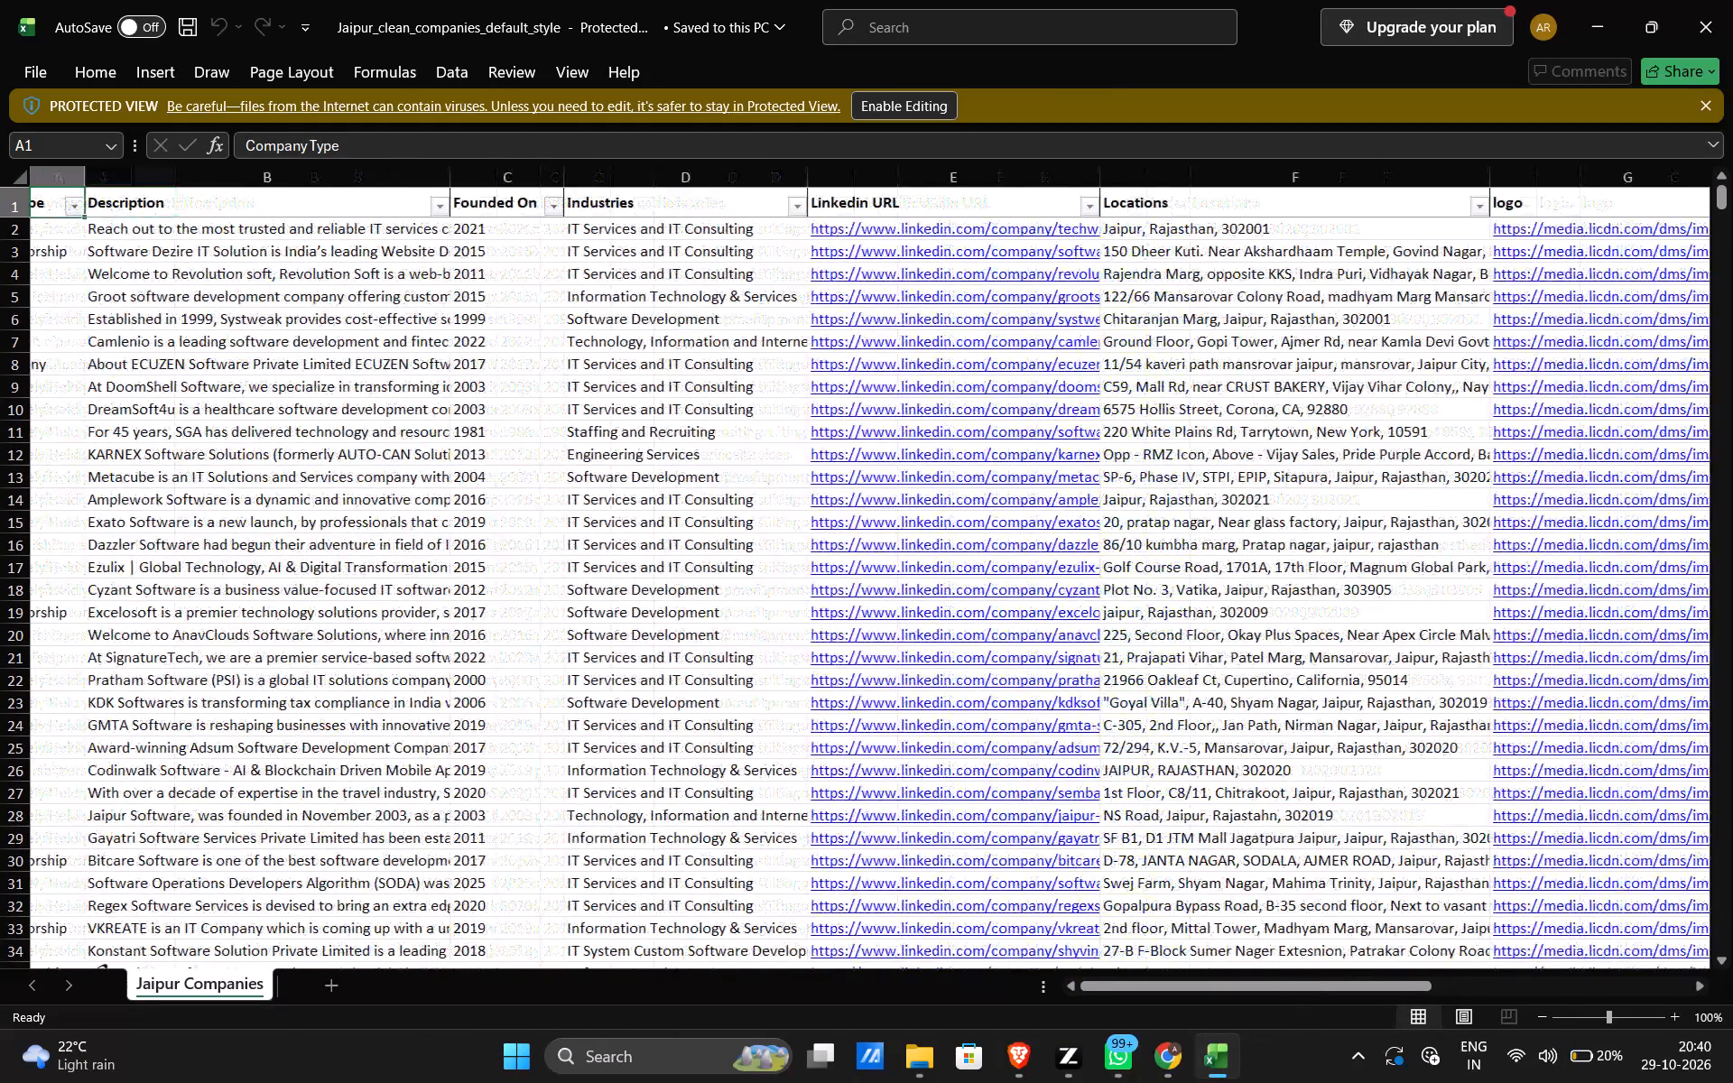
scroll(1193, 410, "left", 6)
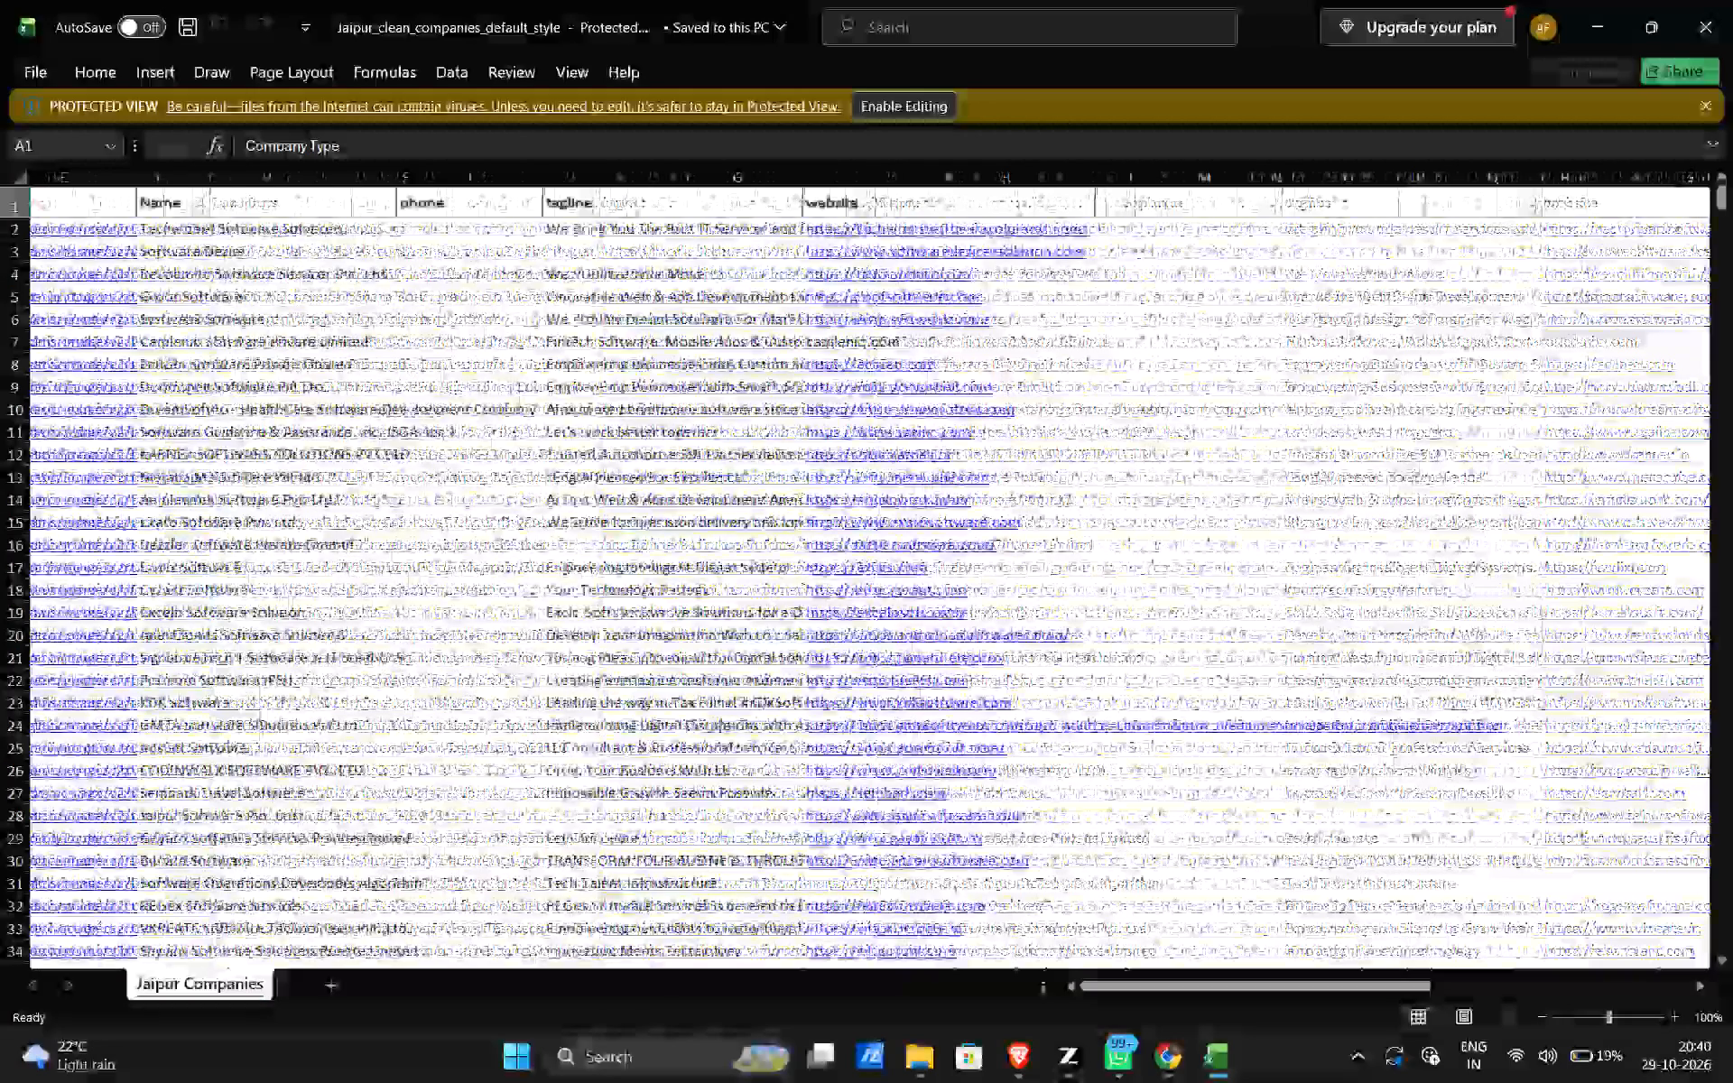
scroll(1193, 410, "right", 1)
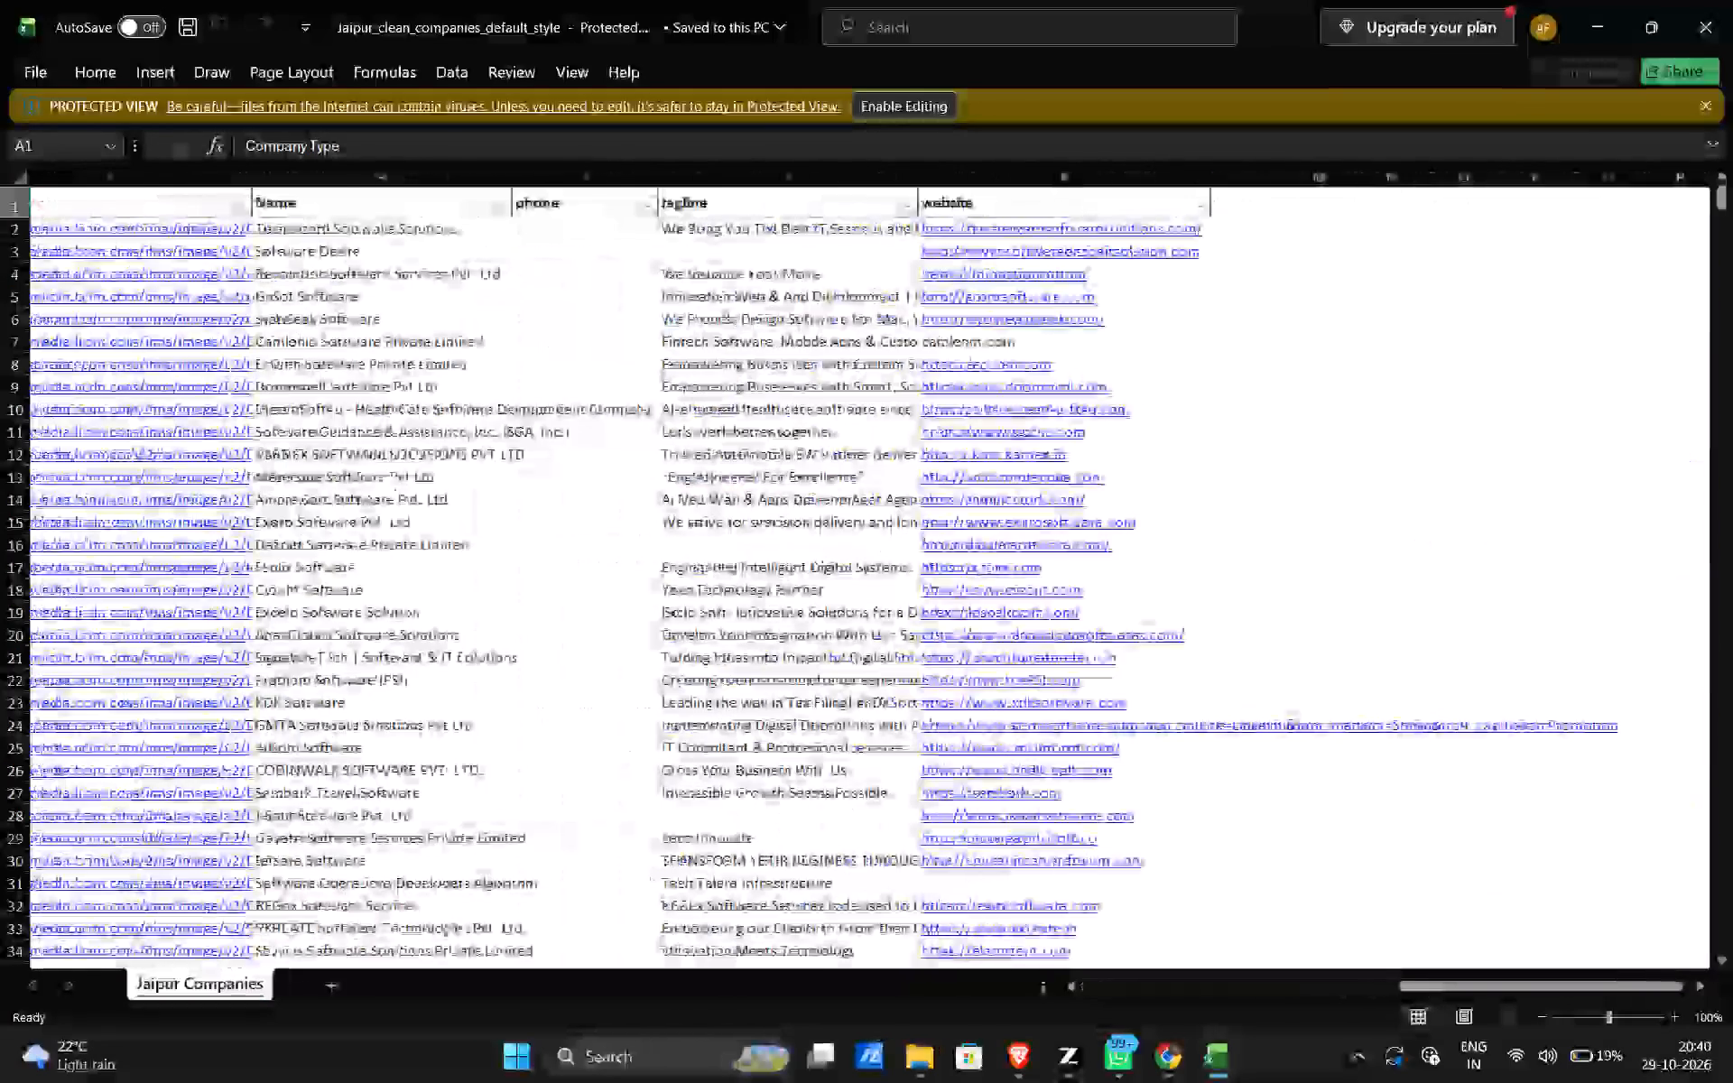
scroll(1193, 410, "right", 2)
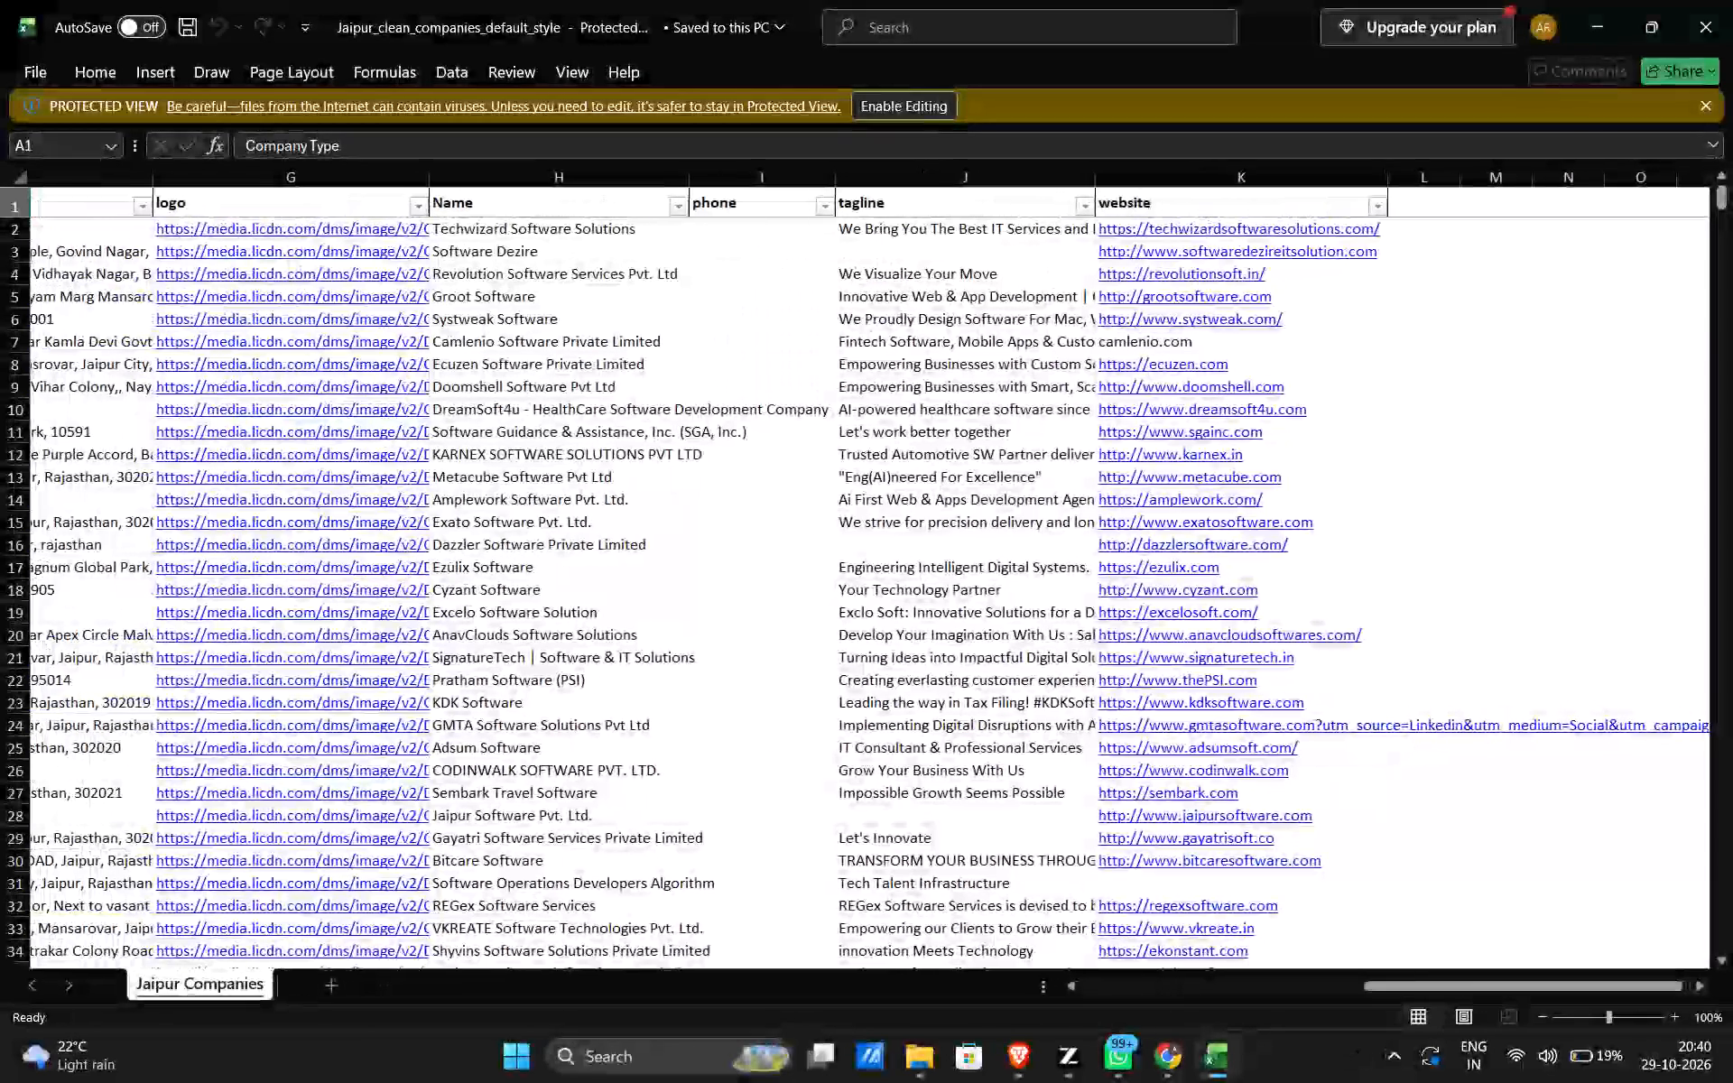